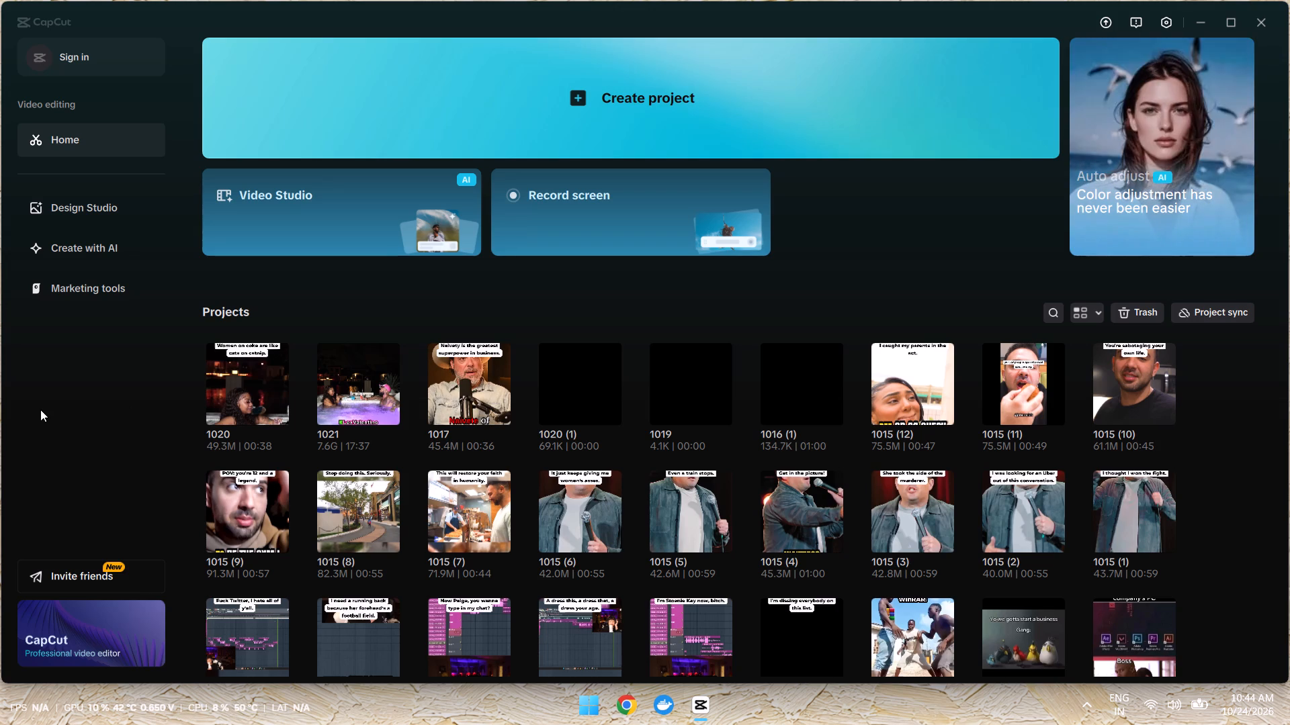
# Open the existing project 1020 from the Projects list.
pyautogui.click(260, 393)
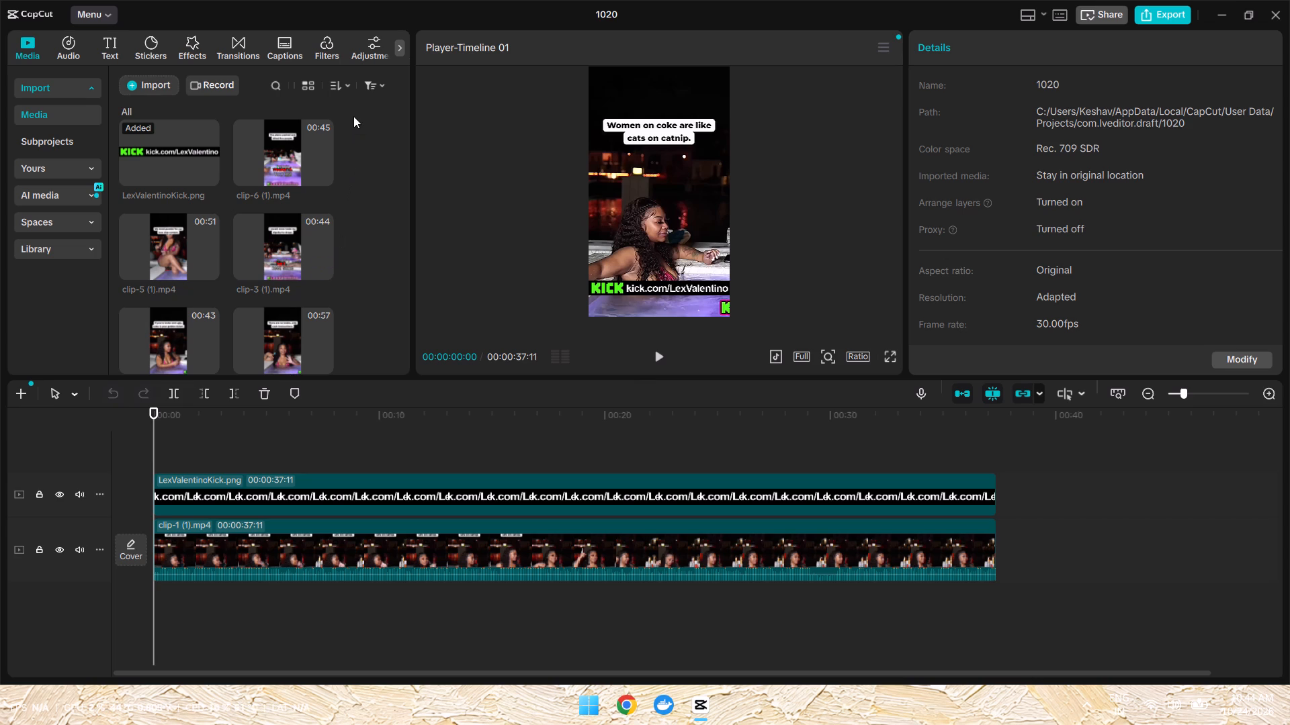
# Delete clip-6 (1).mp4, clip-3 (1).mp4 and the 57-second clip below them from the project's imported media.
pyautogui.moveTo(353, 116); pyautogui.dragTo(359, 145)
pyautogui.moveTo(359, 145); pyautogui.dragTo(277, 326)
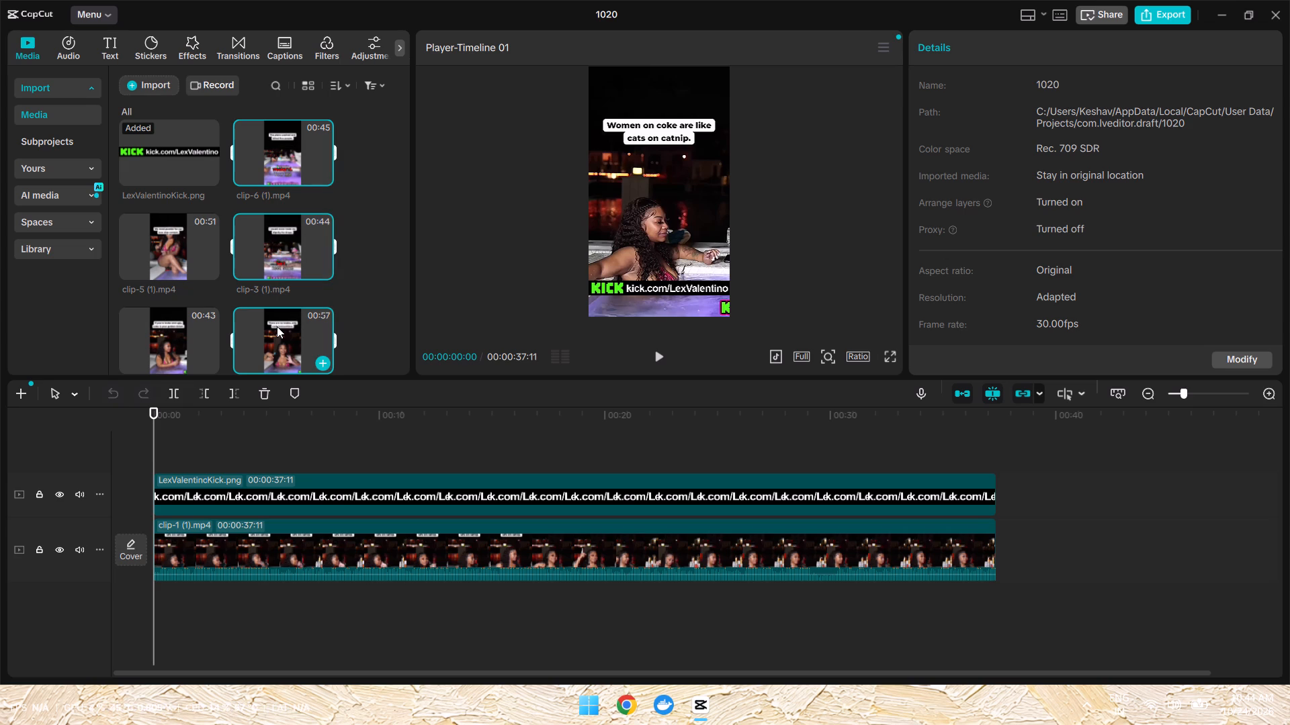
pyautogui.press('Delete')
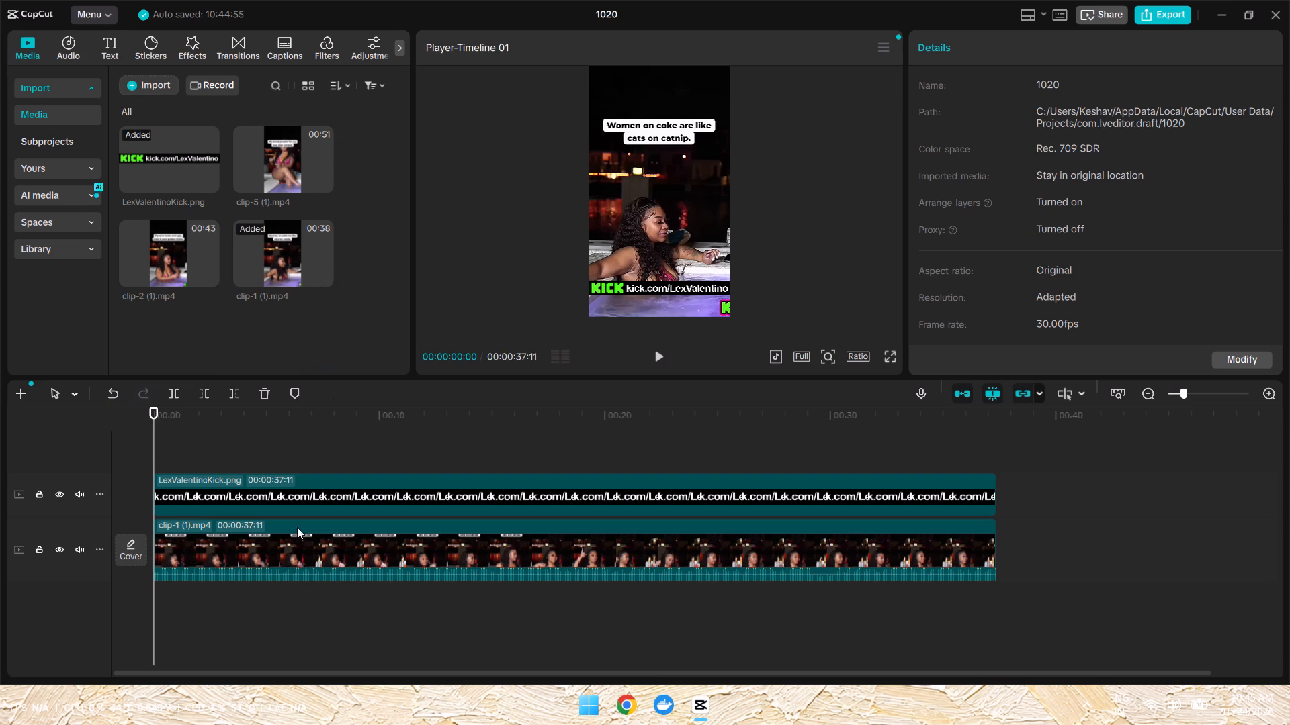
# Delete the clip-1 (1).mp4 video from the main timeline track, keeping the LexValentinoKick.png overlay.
pyautogui.click(298, 550)
pyautogui.click(298, 550)
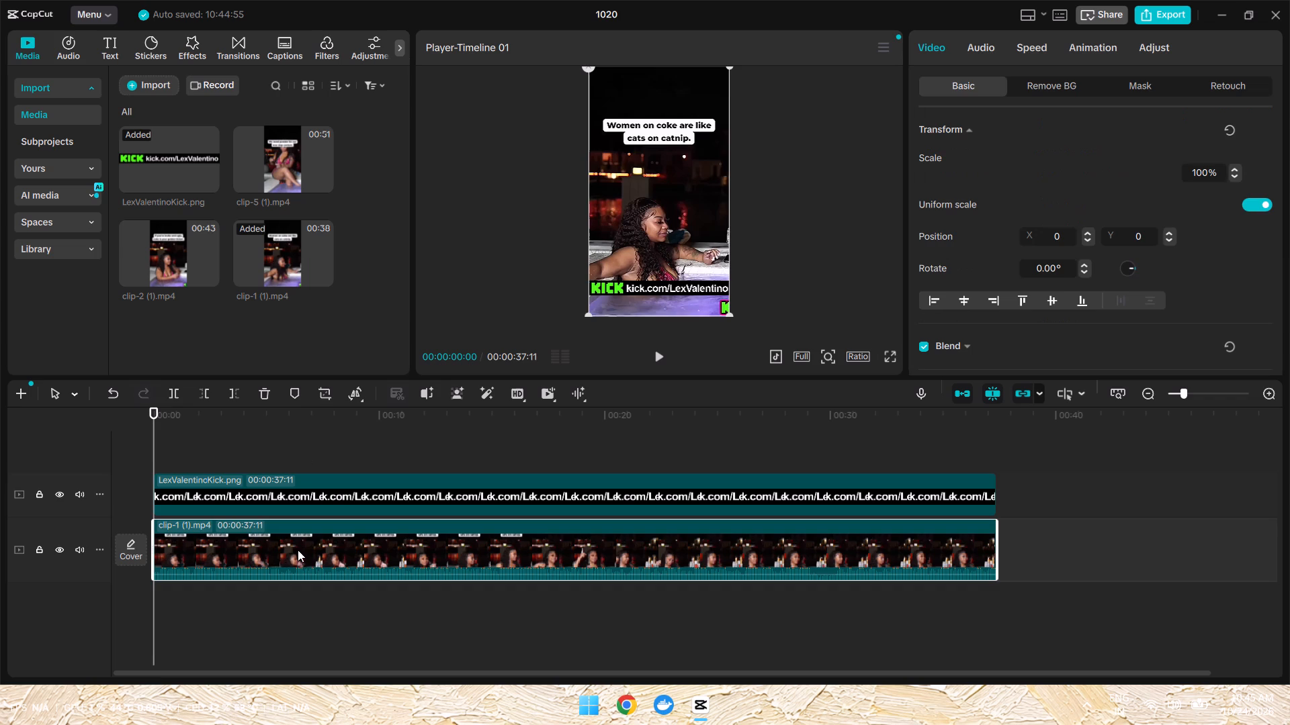
pyautogui.press('Delete')
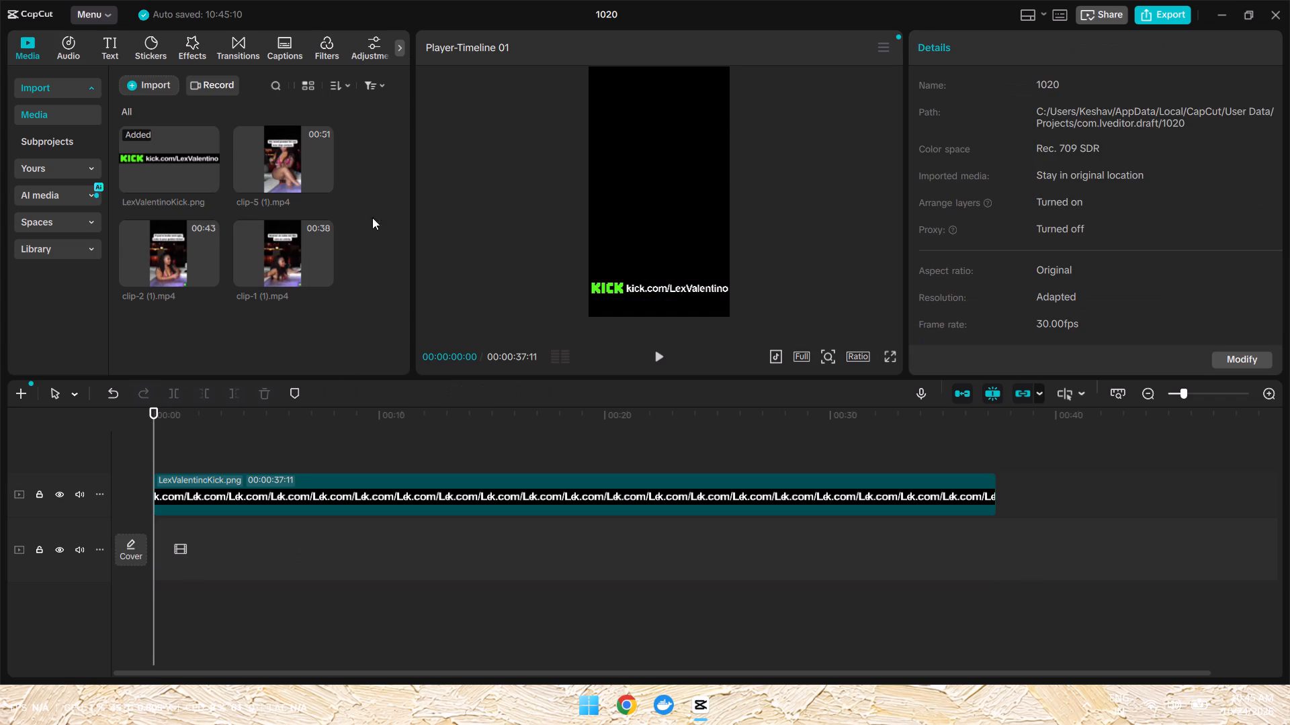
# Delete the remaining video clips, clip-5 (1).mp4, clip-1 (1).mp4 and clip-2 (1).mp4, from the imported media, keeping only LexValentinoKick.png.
pyautogui.moveTo(353, 128); pyautogui.dragTo(267, 280)
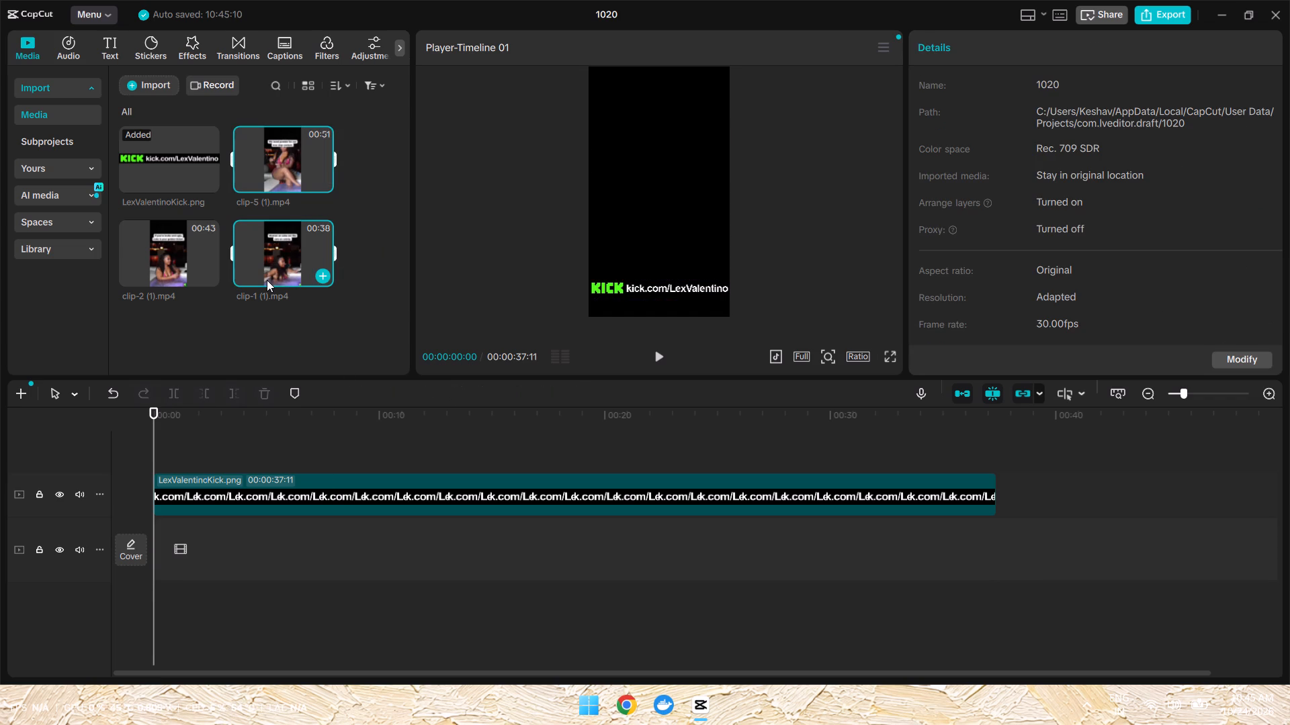
pyautogui.press('Delete')
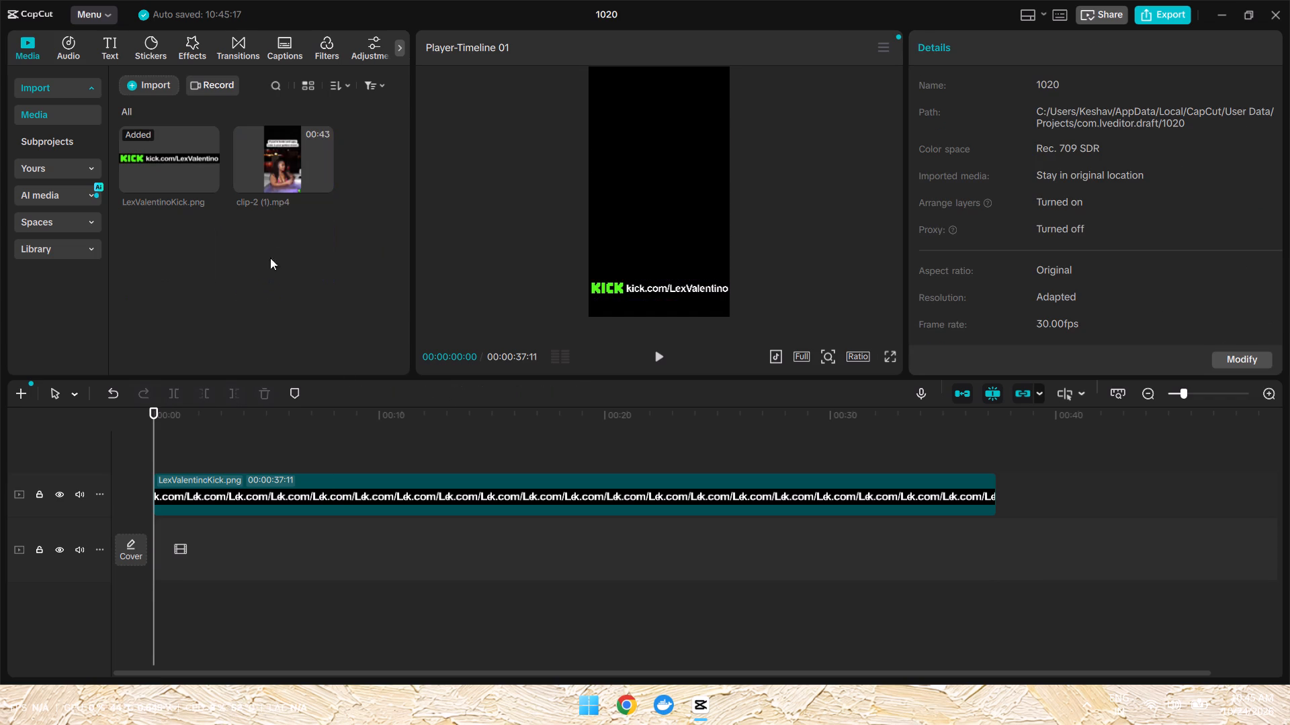
pyautogui.rightClick(278, 162)
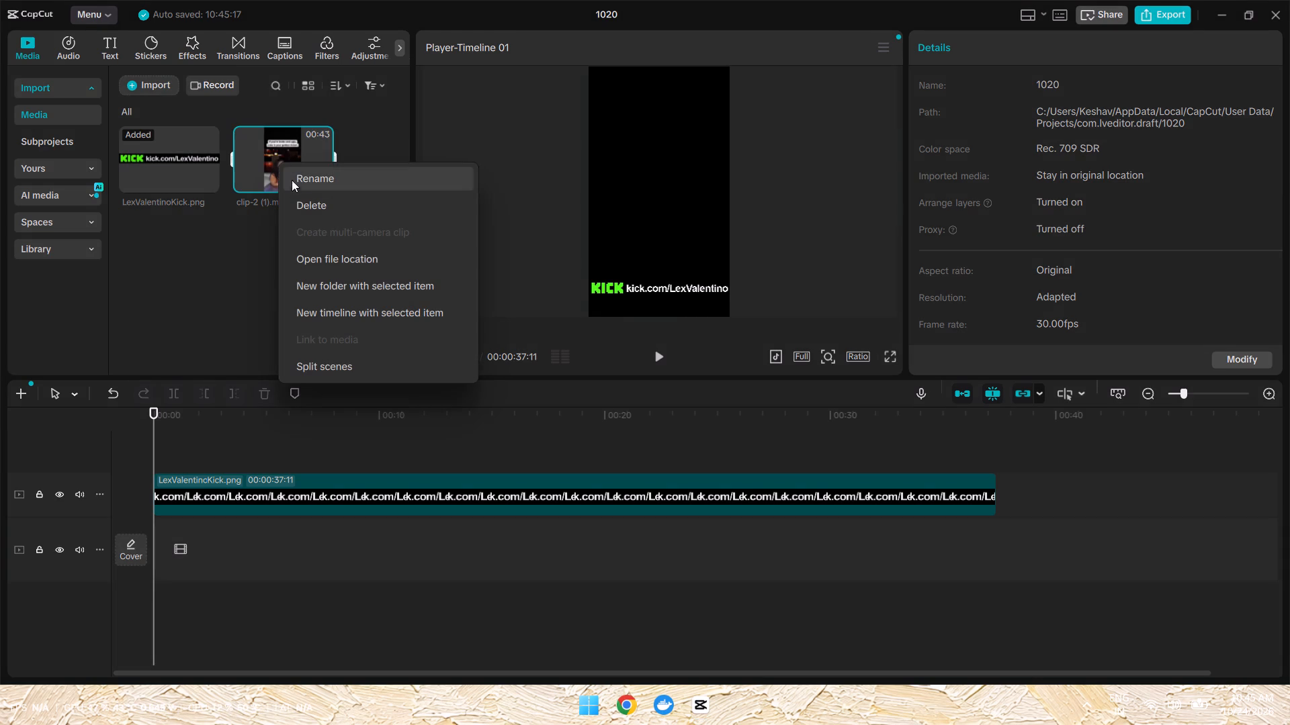
pyautogui.click(303, 197)
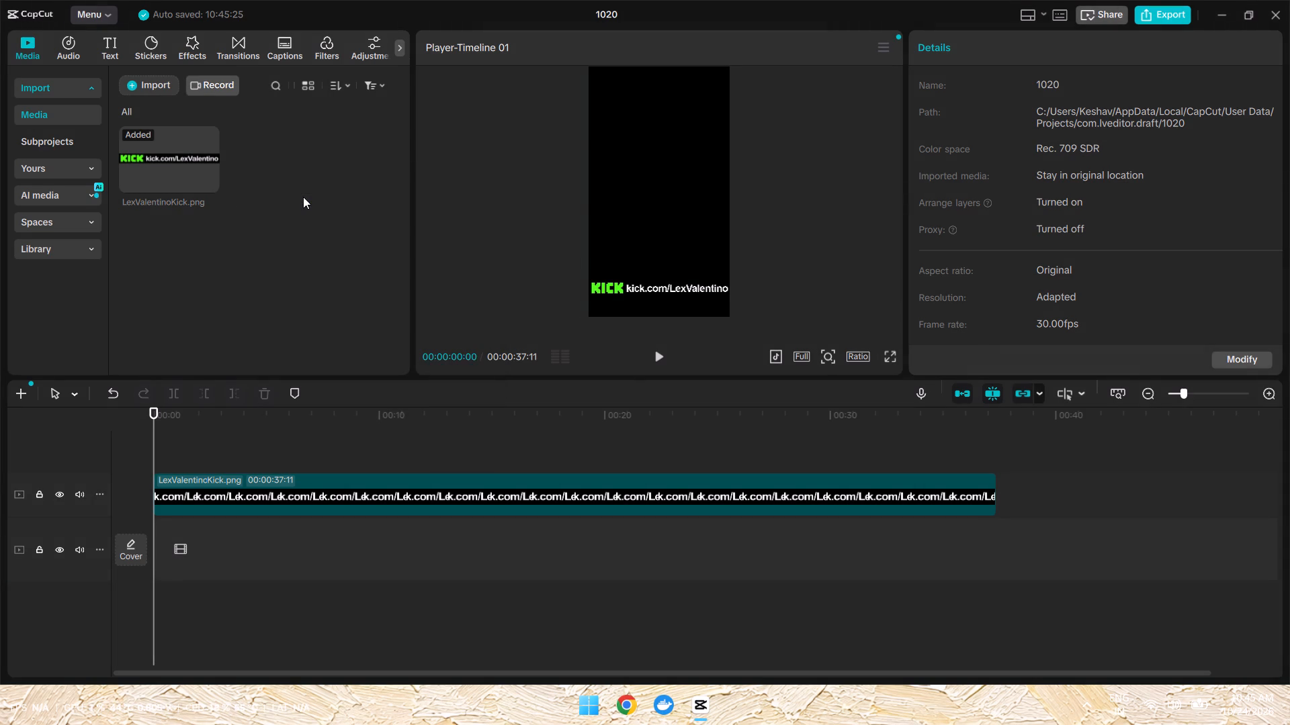
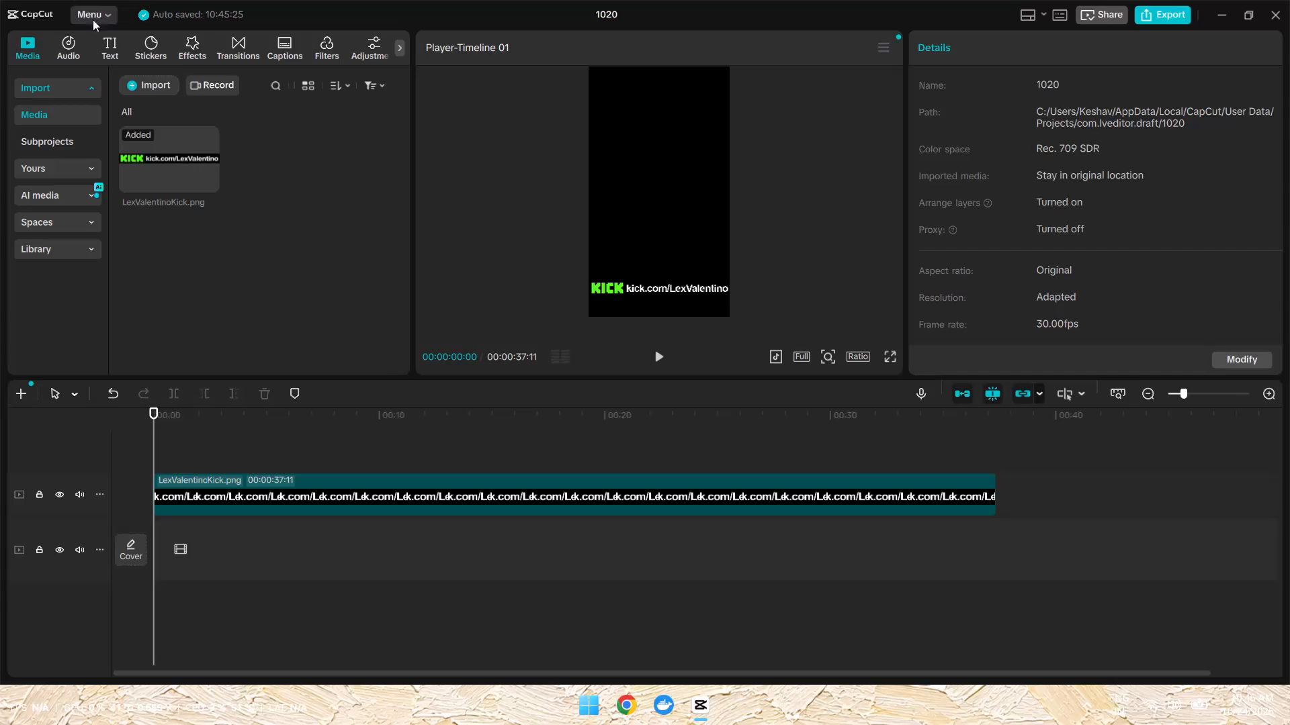
# Import all of today's clips, from clip-2 (3) up to clip-11, from the Downloads folder into the project media.
pyautogui.click(155, 92)
pyautogui.moveTo(155, 92); pyautogui.dragTo(171, 161)
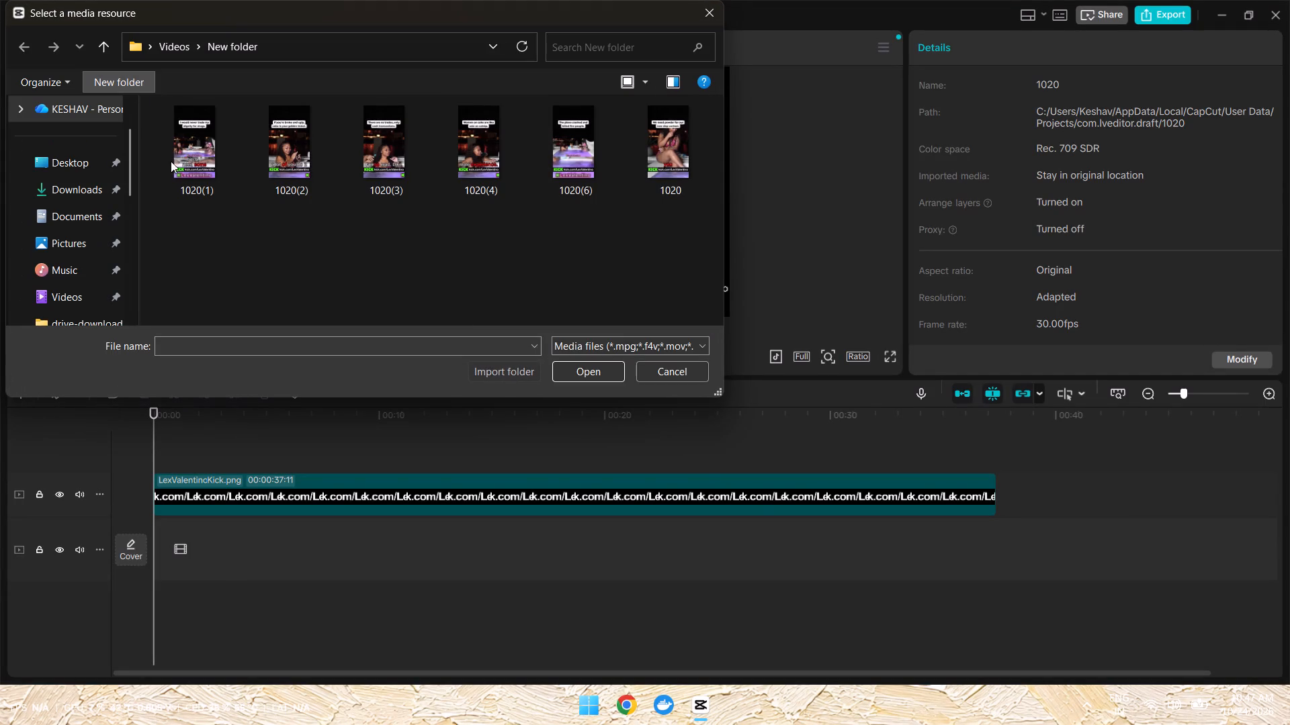
pyautogui.moveTo(171, 161); pyautogui.dragTo(85, 186)
pyautogui.click(85, 186)
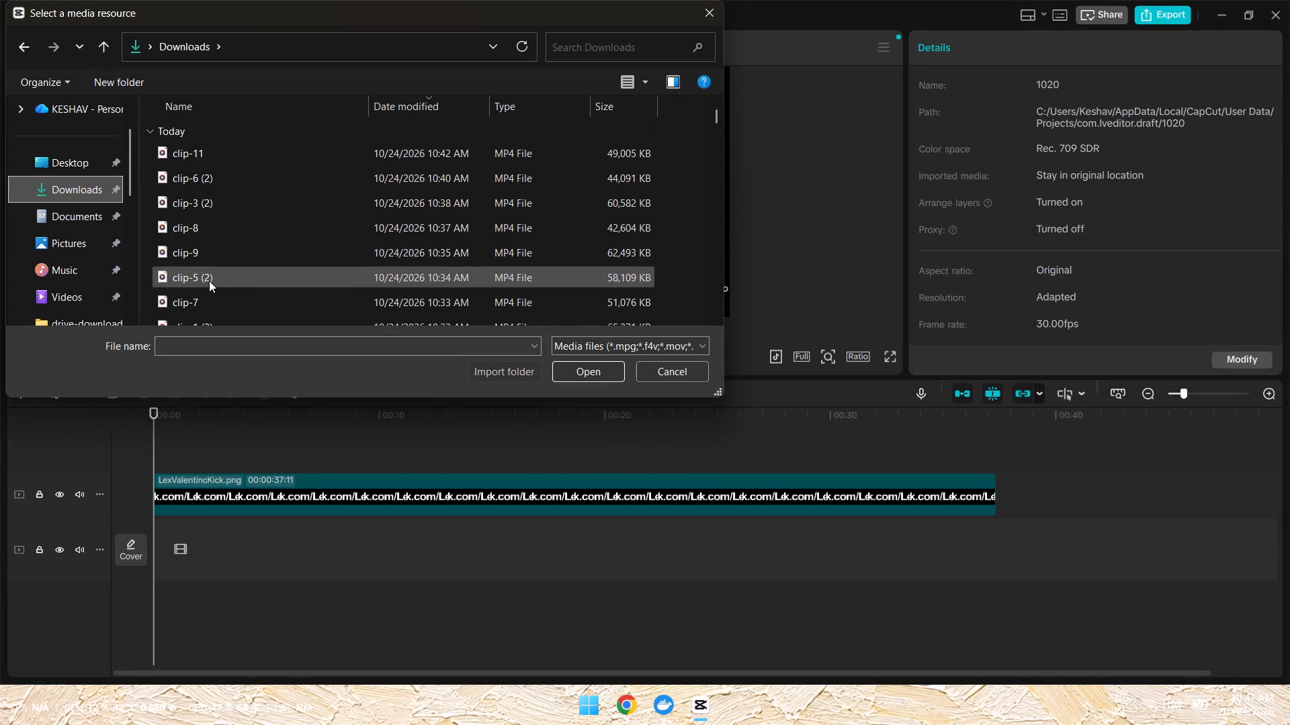
pyautogui.scroll(-1, 220, 244)
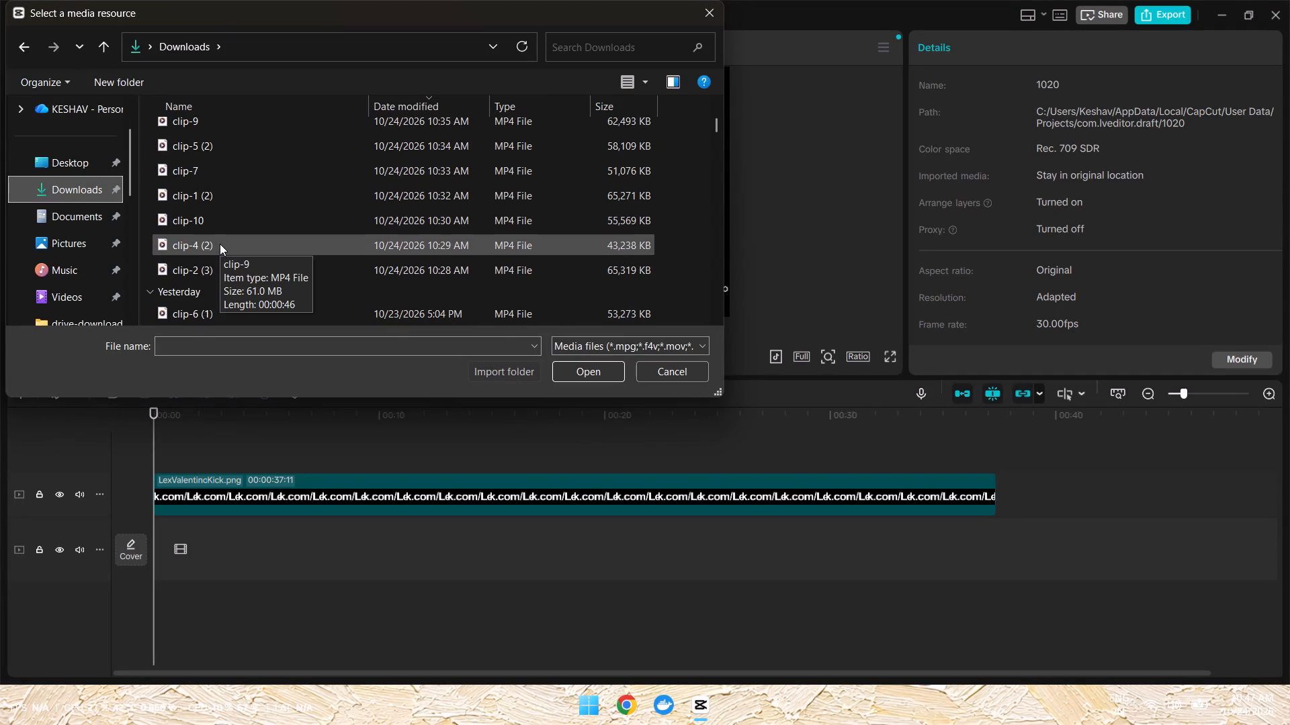
pyautogui.scroll(-1, 220, 244)
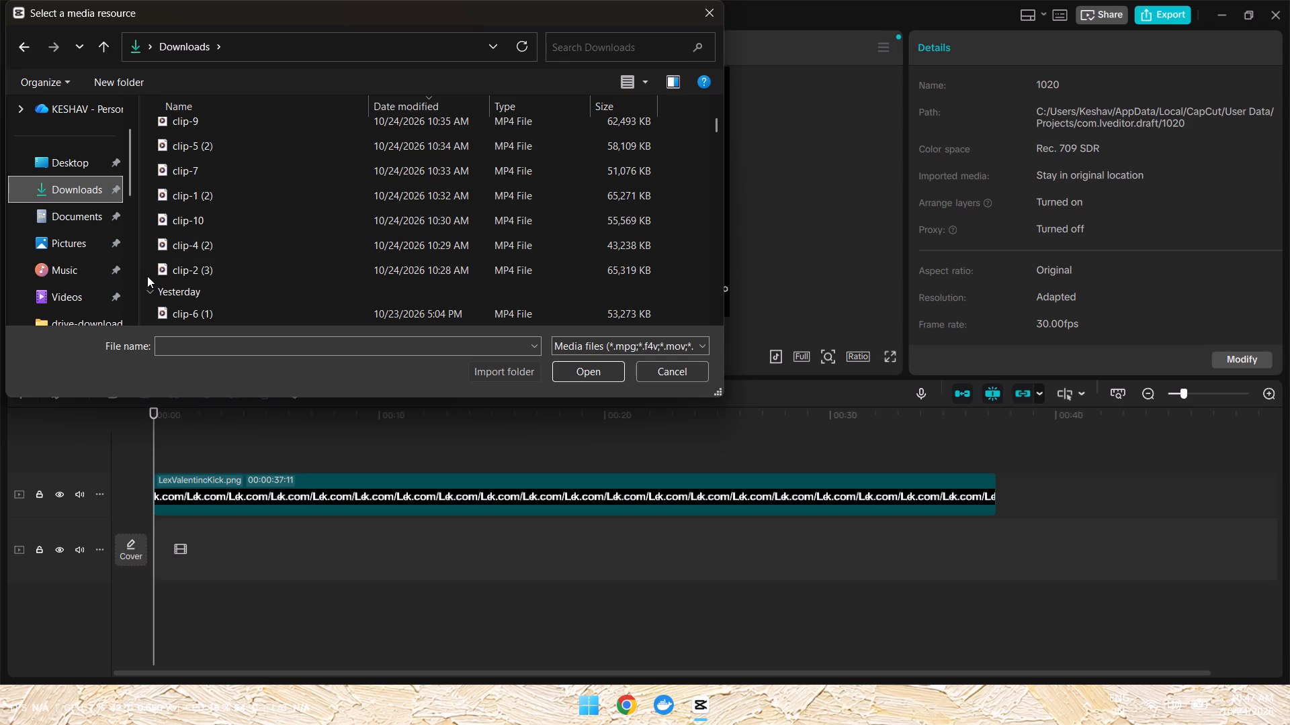
pyautogui.moveTo(147, 276); pyautogui.dragTo(284, 147)
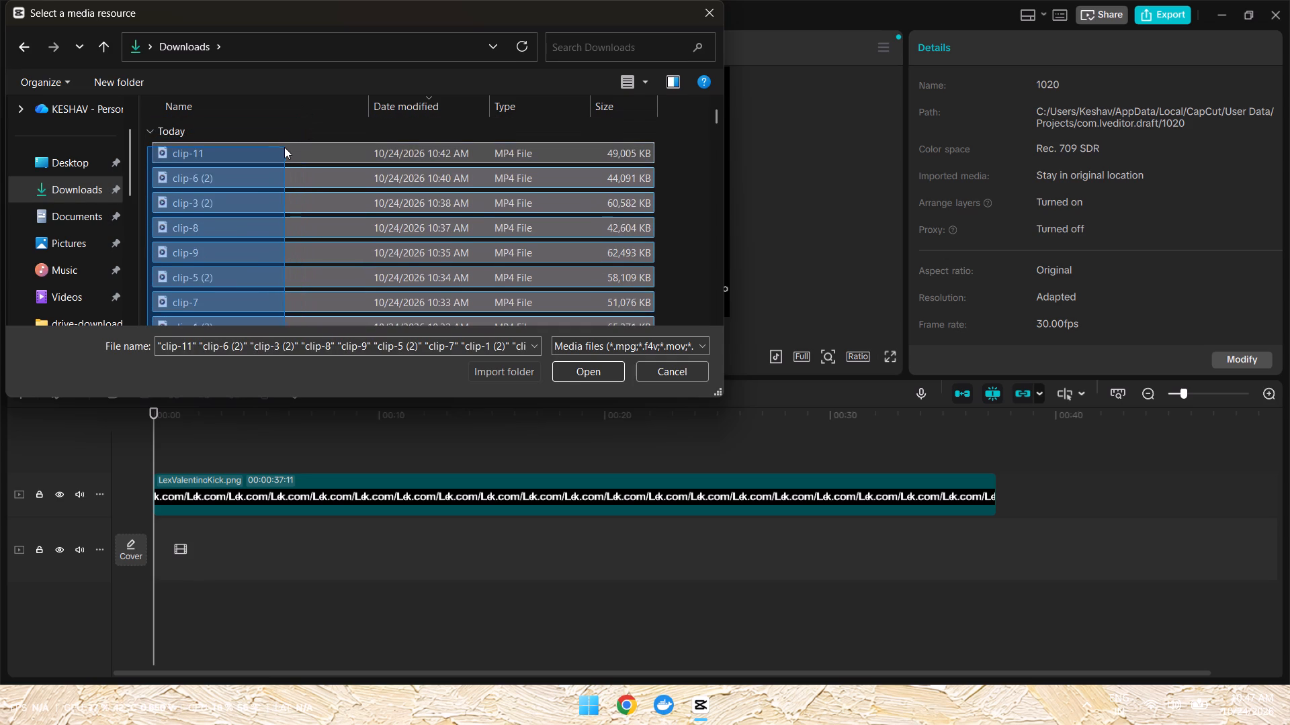
pyautogui.moveTo(284, 147); pyautogui.dragTo(284, 150)
pyautogui.click(574, 369)
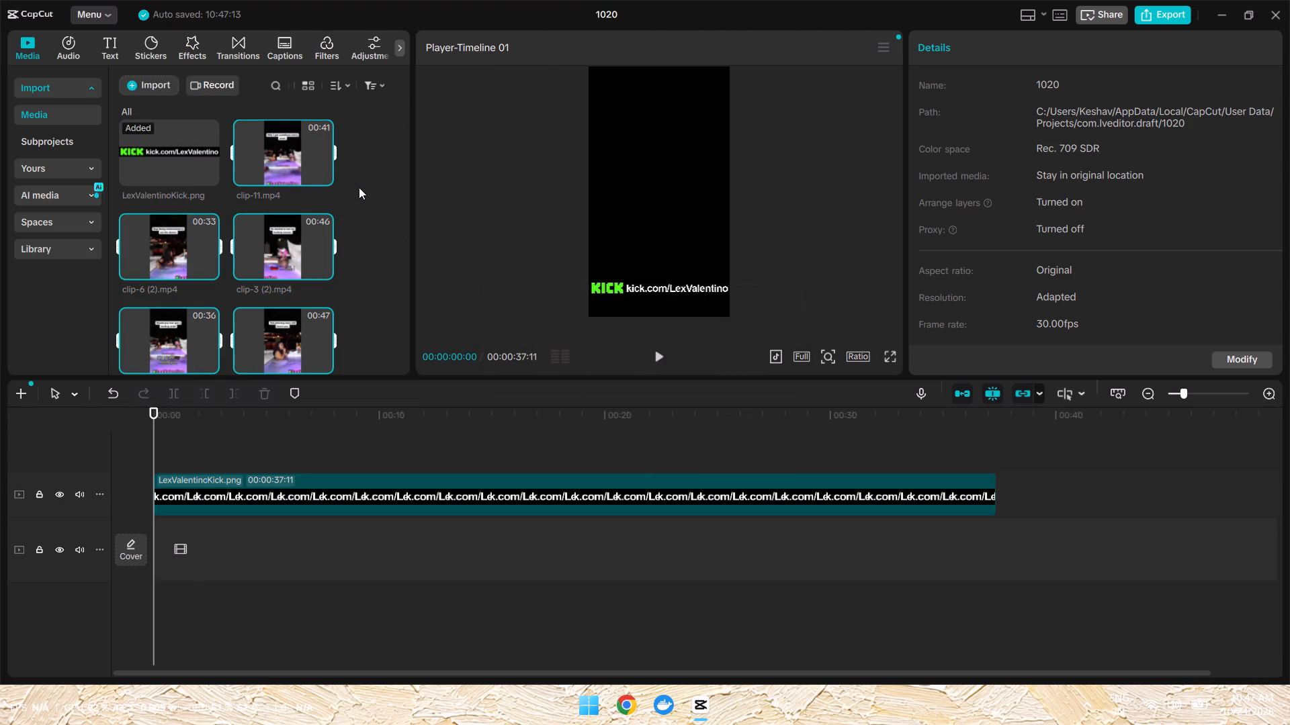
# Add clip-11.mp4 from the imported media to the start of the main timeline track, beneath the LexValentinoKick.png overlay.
pyautogui.moveTo(315, 150); pyautogui.dragTo(353, 175)
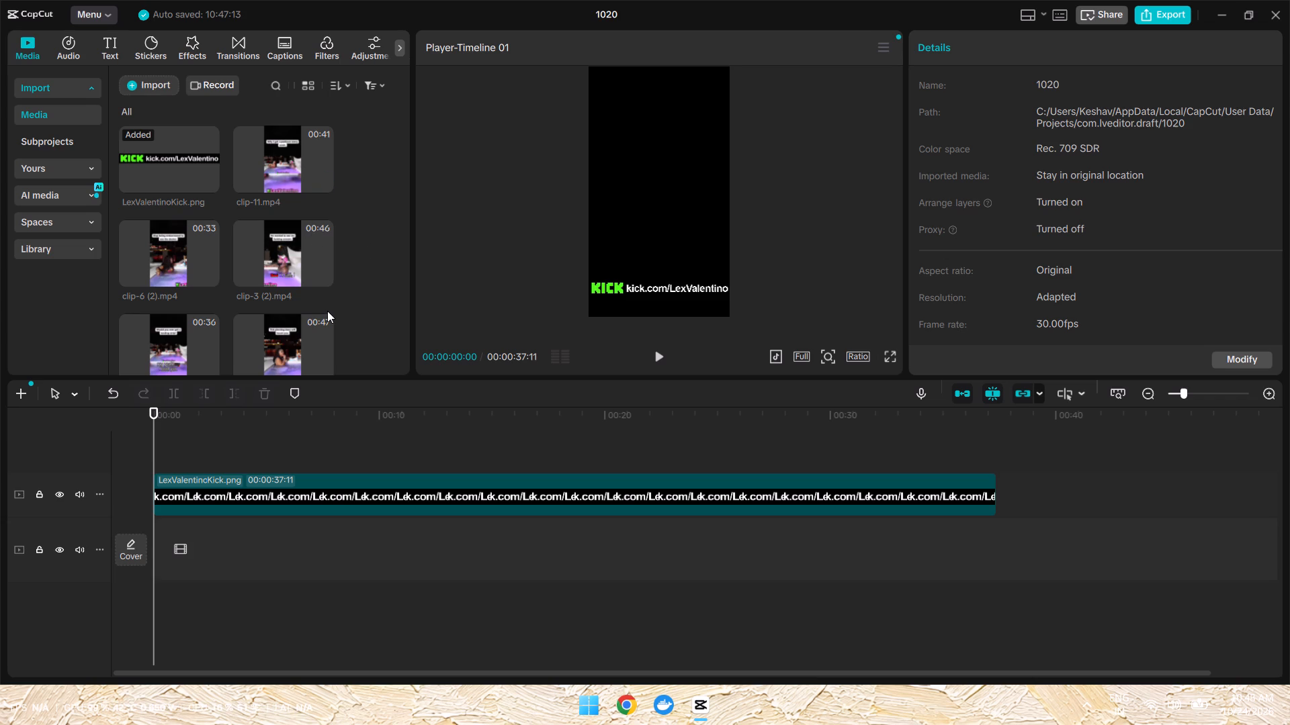
pyautogui.scroll(-1, 327, 311)
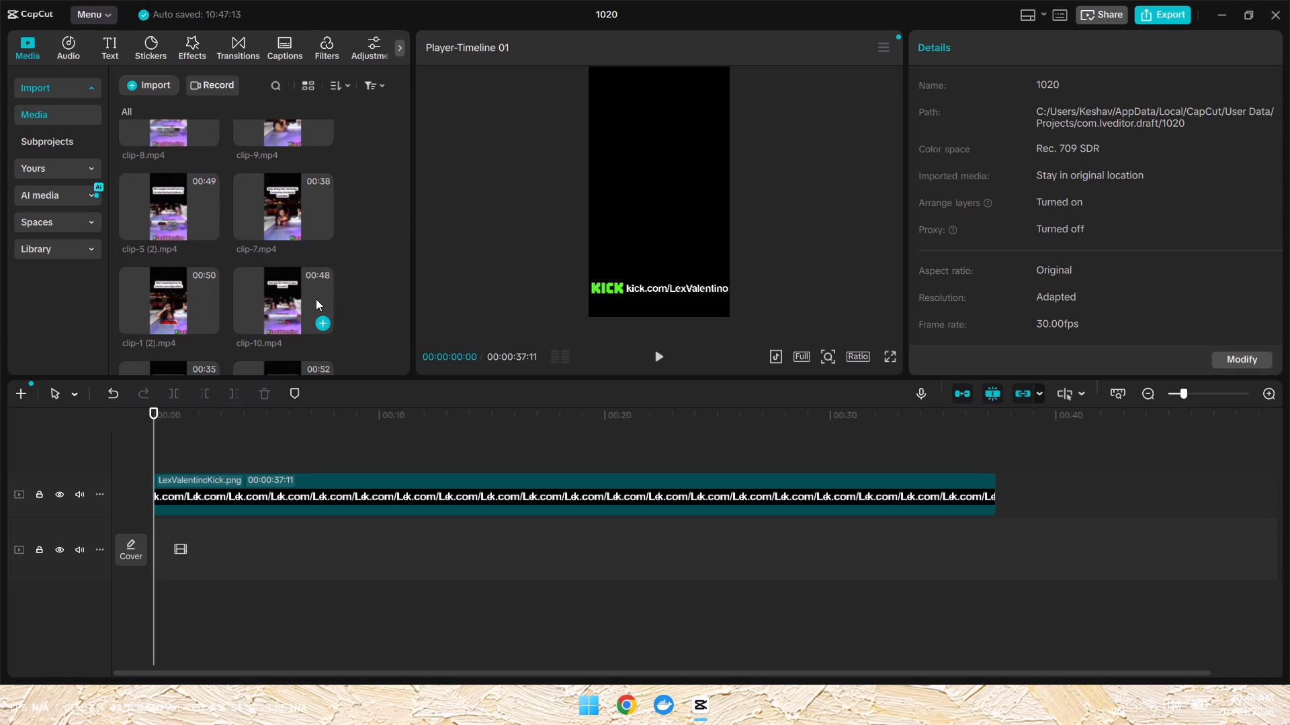
pyautogui.scroll(-1, 316, 299)
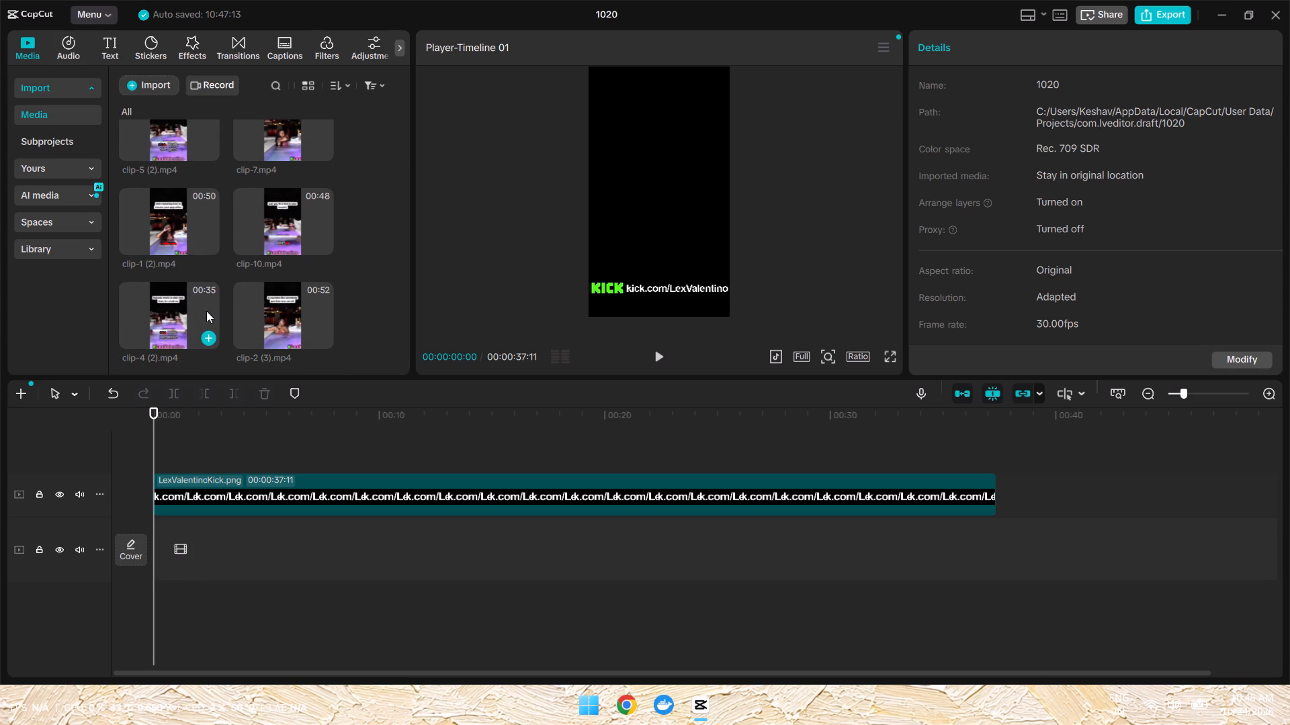
pyautogui.hscroll(1, 290, 306)
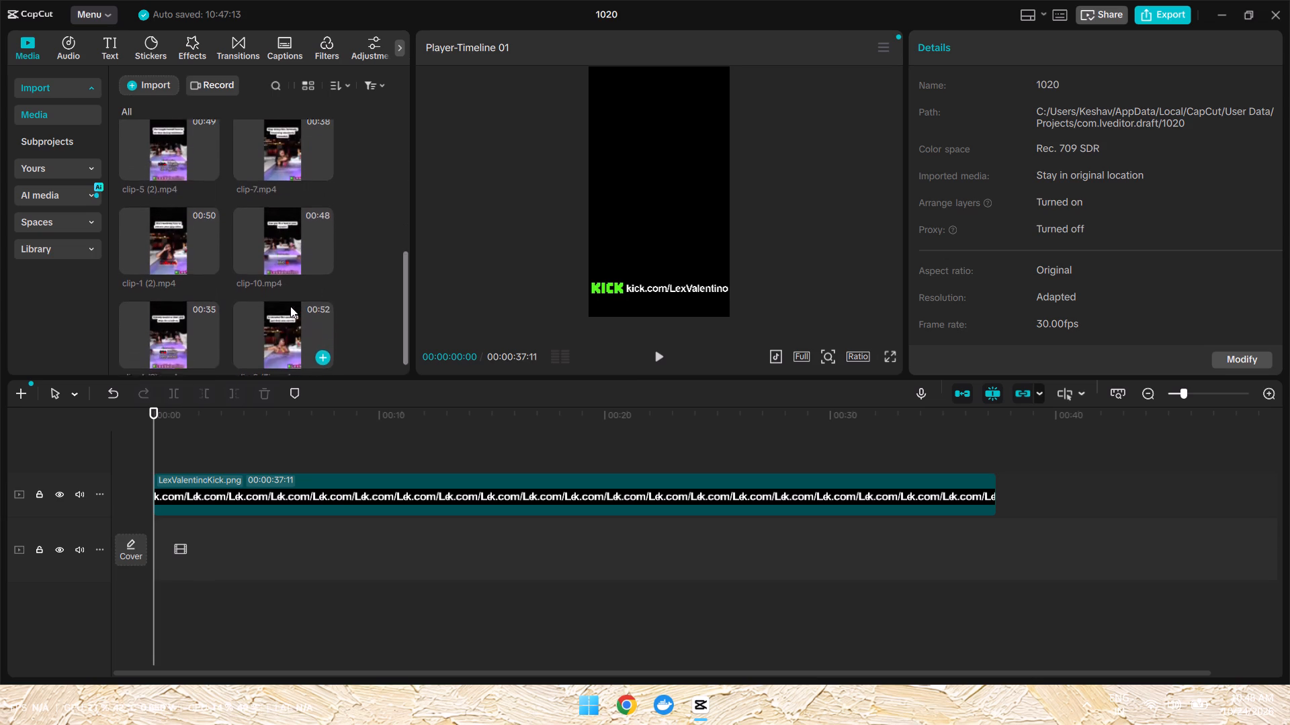
pyautogui.hscroll(1, 290, 306)
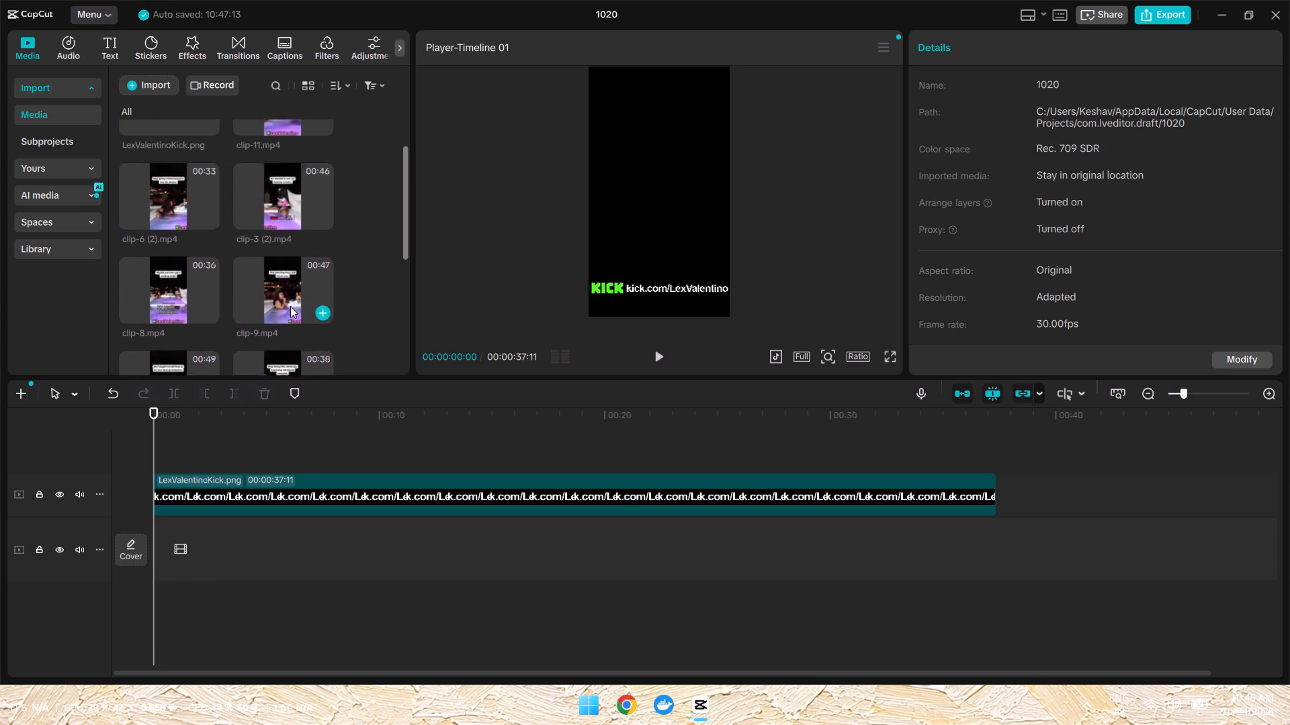
pyautogui.hscroll(1, 290, 306)
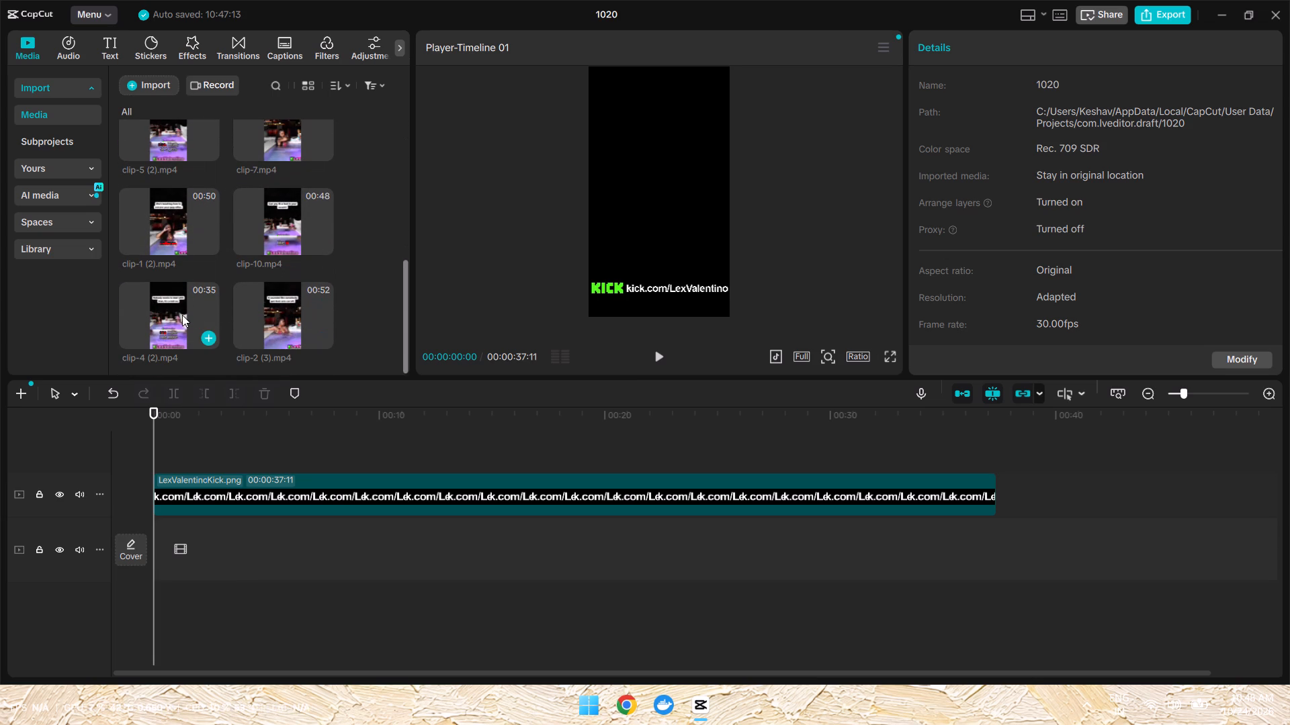
pyautogui.scroll(2, 173, 201)
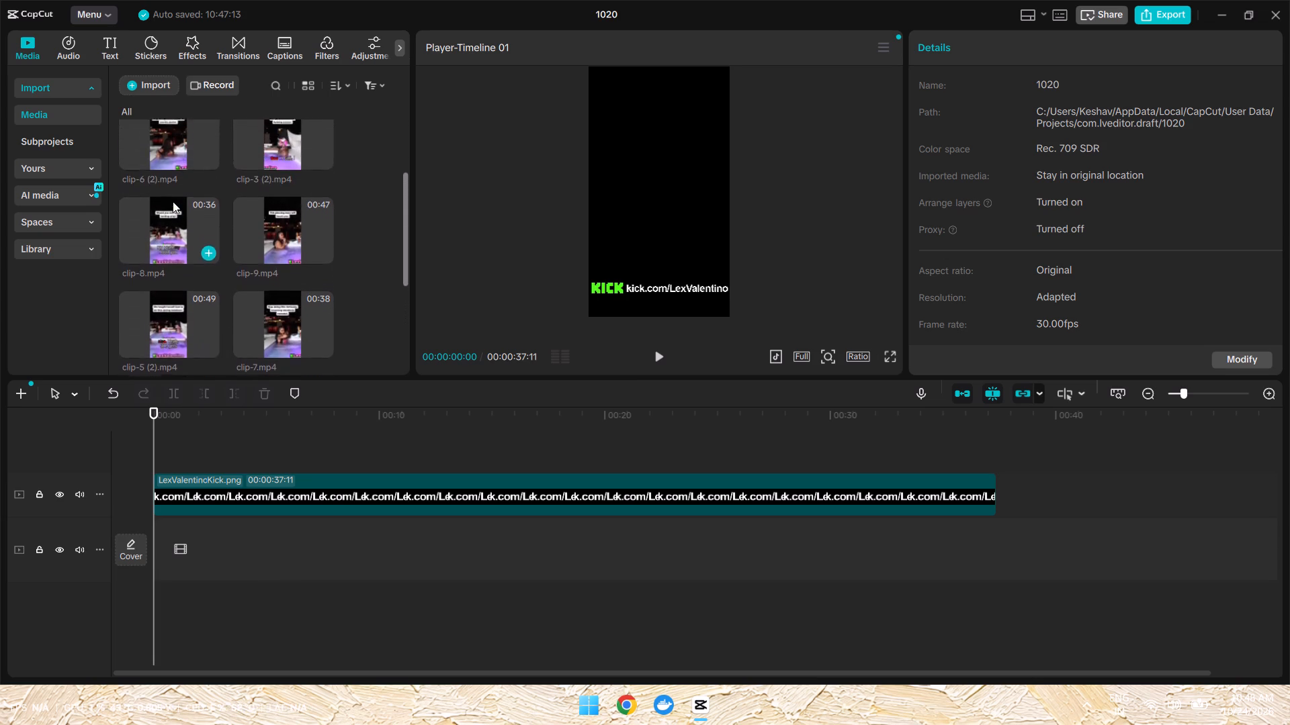
pyautogui.scroll(2, 173, 201)
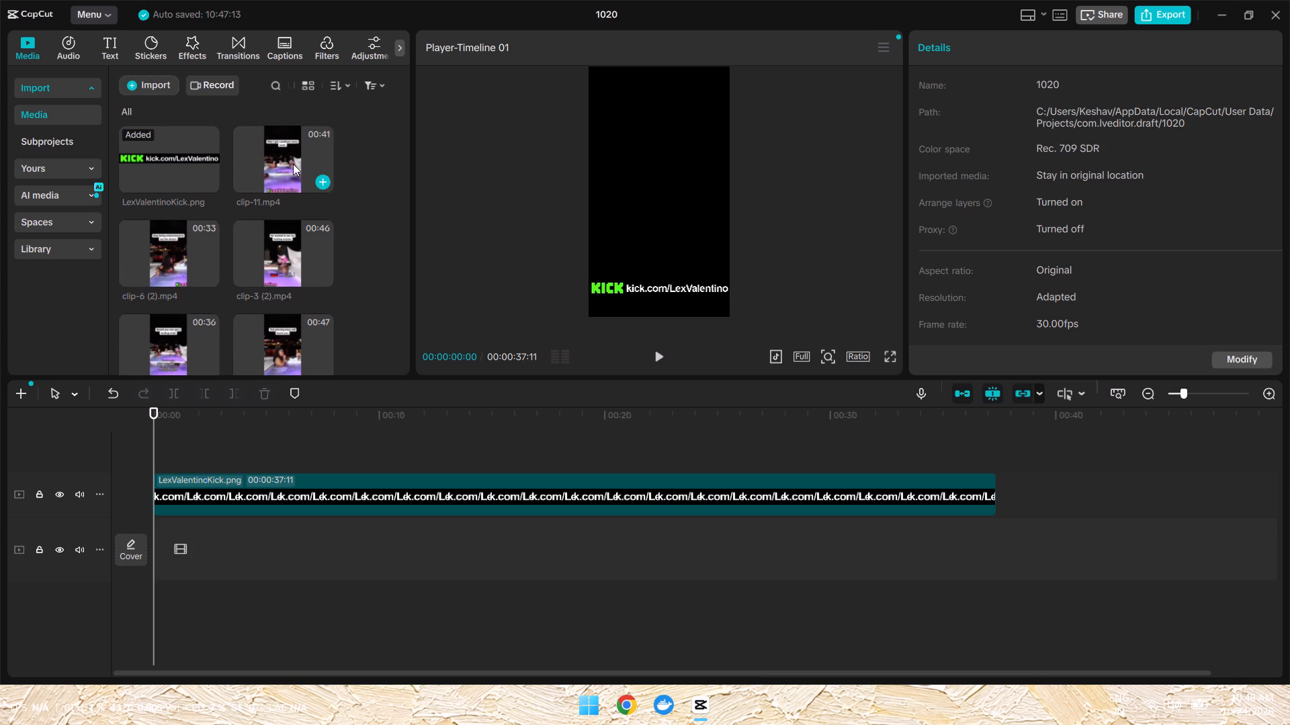
pyautogui.moveTo(293, 164); pyautogui.dragTo(255, 557)
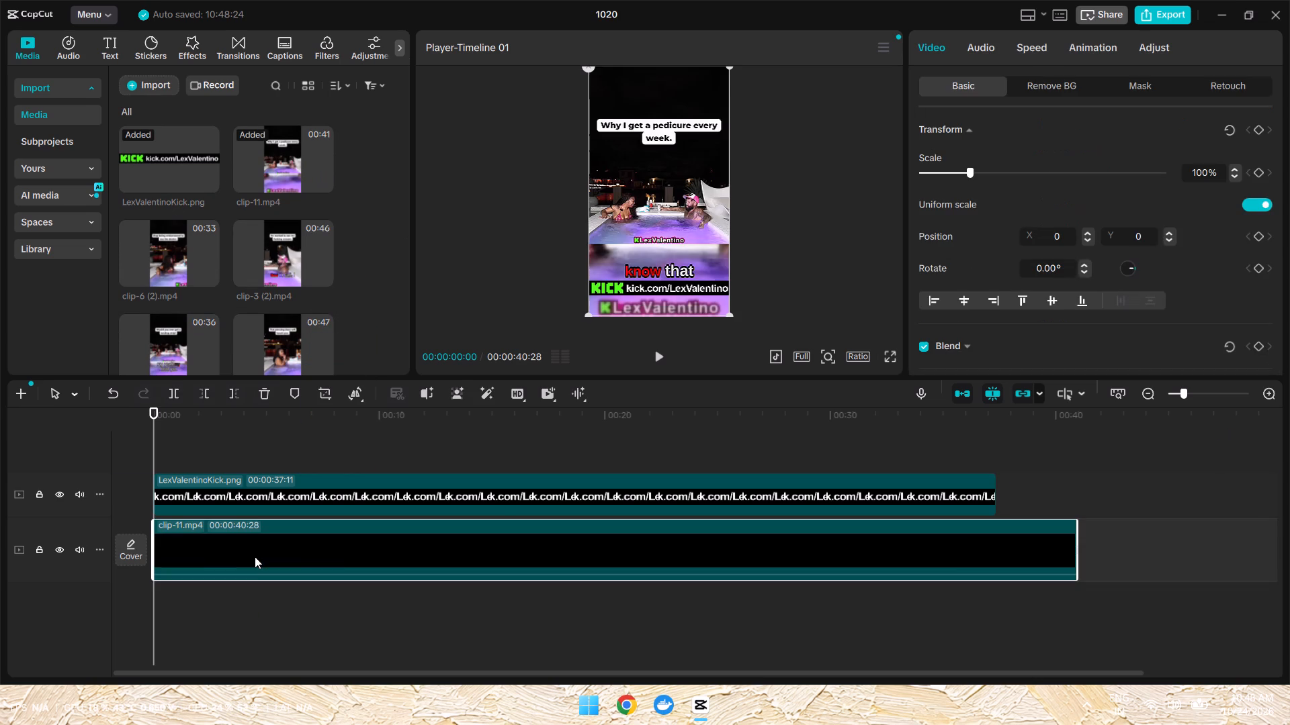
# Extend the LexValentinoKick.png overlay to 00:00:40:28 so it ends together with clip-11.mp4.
pyautogui.moveTo(996, 481); pyautogui.dragTo(1004, 481)
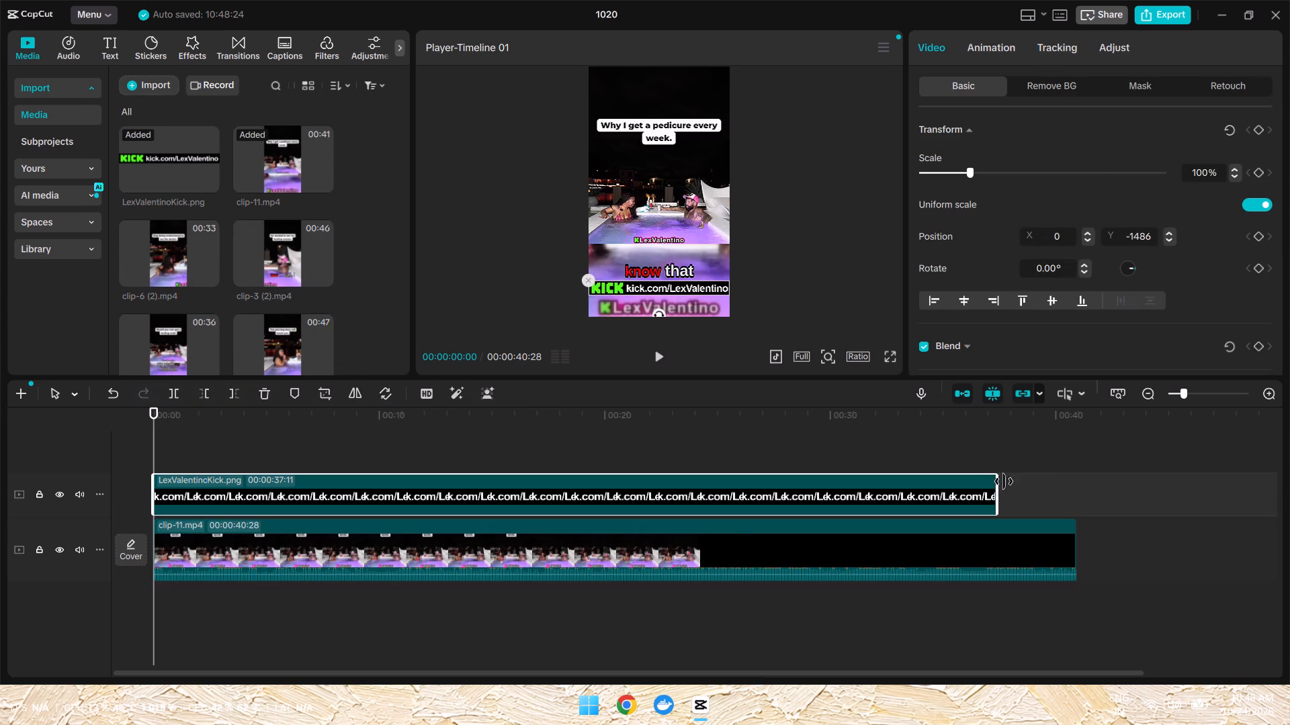
pyautogui.moveTo(1004, 481); pyautogui.dragTo(1074, 486)
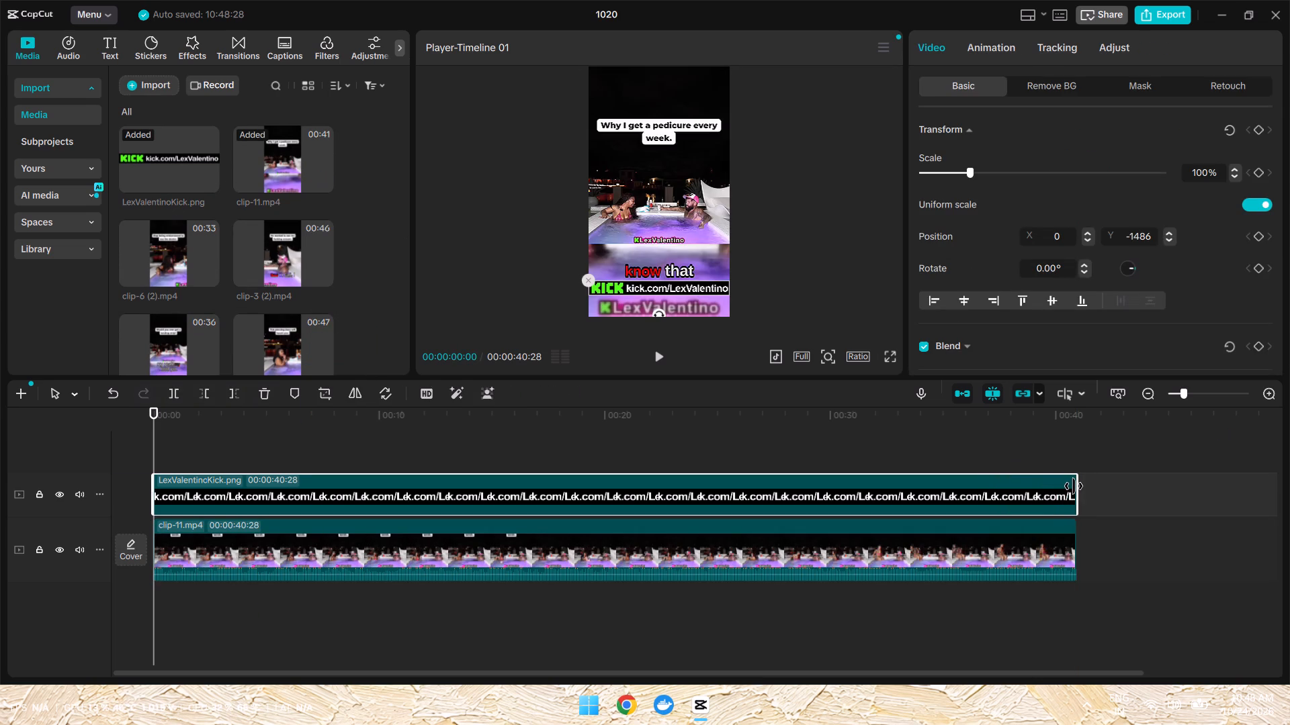
# Open the export settings for the timeline and set the video frame rate to 60fps.
pyautogui.click(1147, 14)
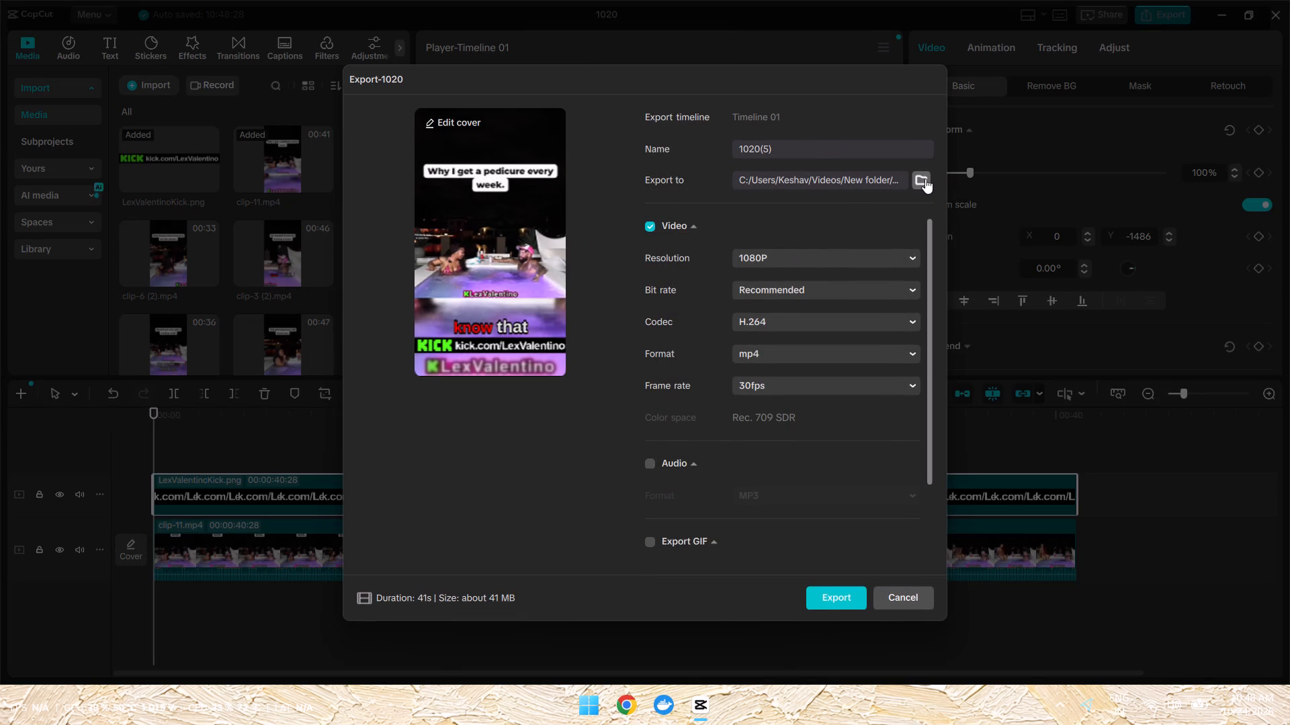
pyautogui.click(803, 391)
pyautogui.click(773, 573)
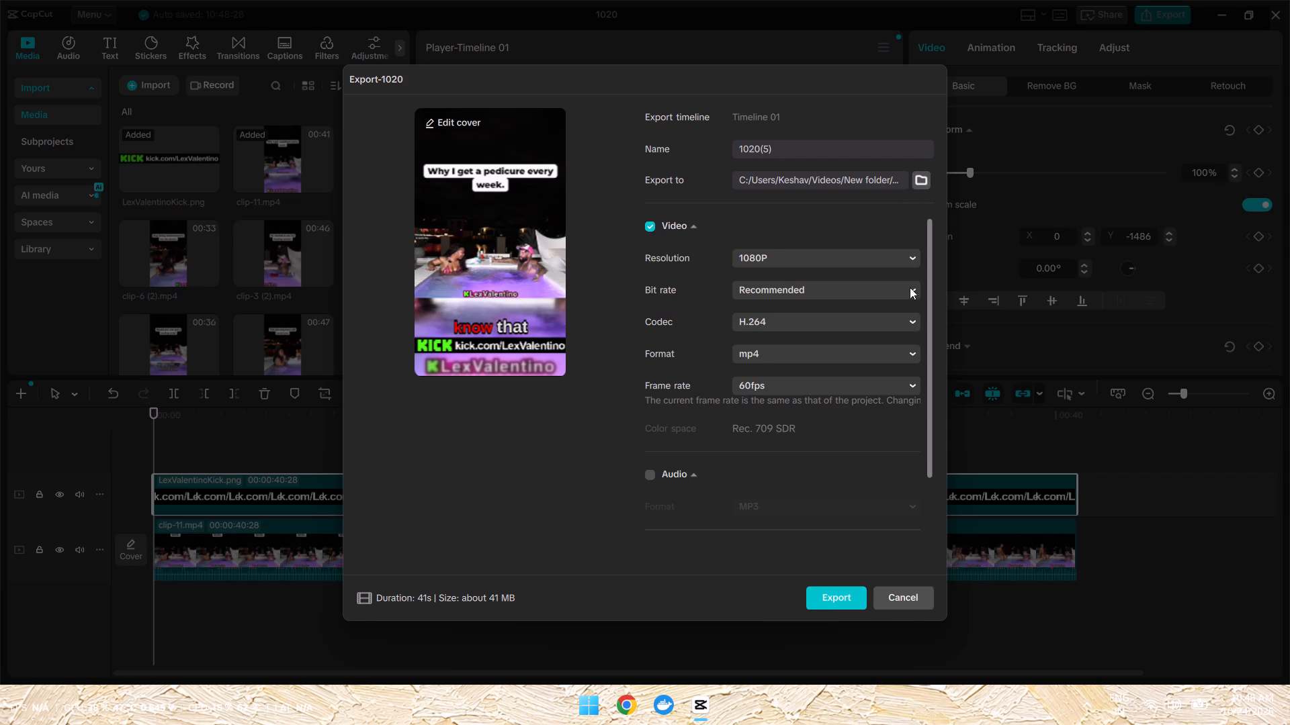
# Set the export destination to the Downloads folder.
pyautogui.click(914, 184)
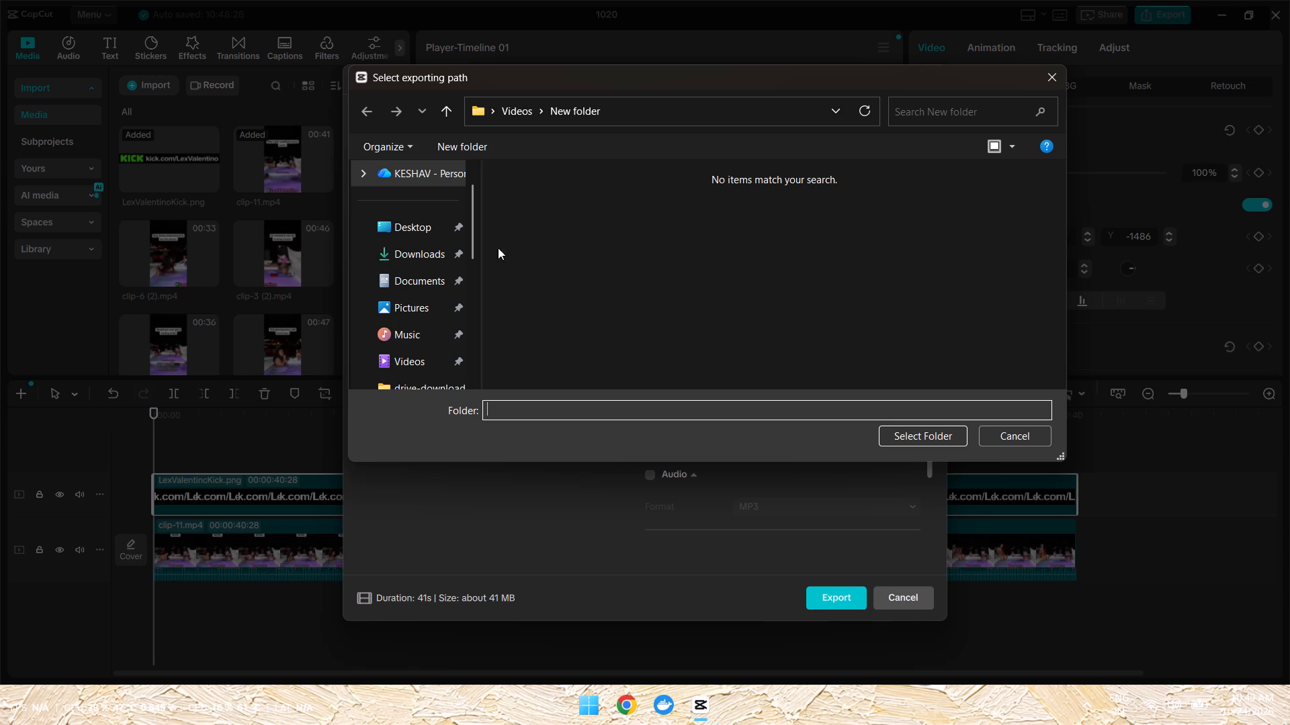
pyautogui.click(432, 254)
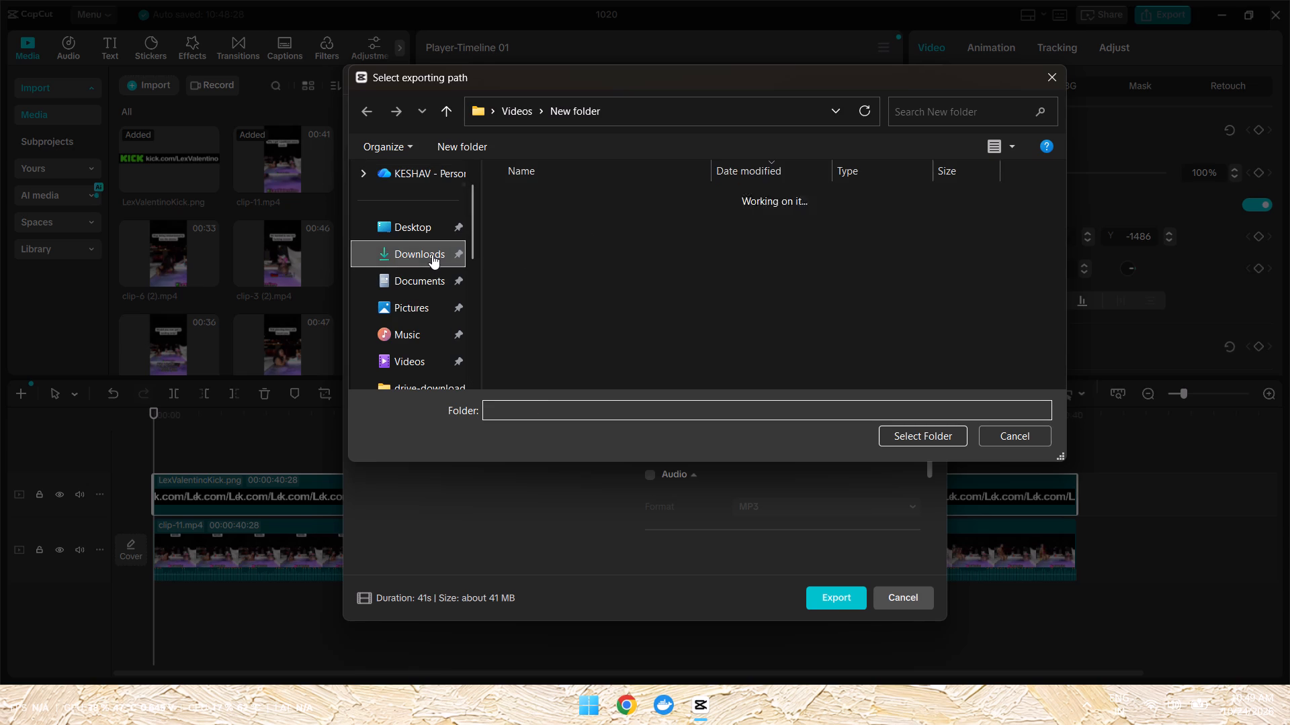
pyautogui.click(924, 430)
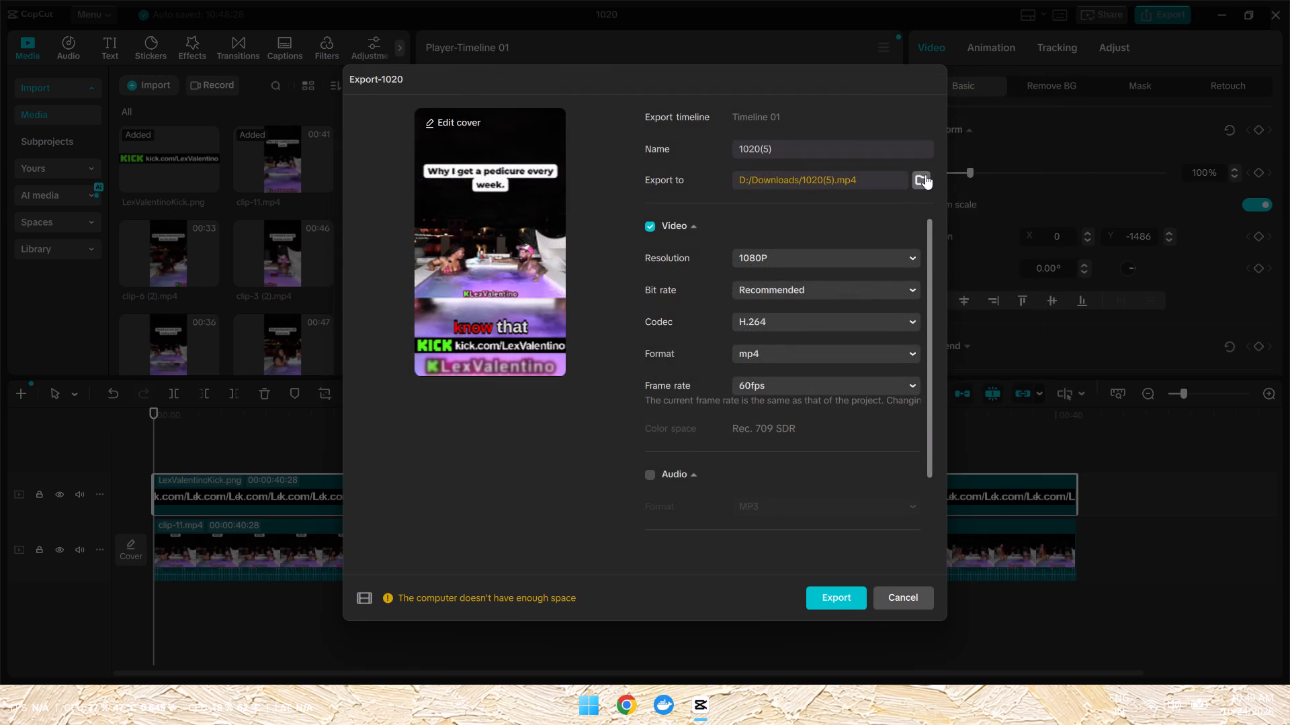
# Create a new folder inside Videos and set it as the export destination.
pyautogui.click(925, 175)
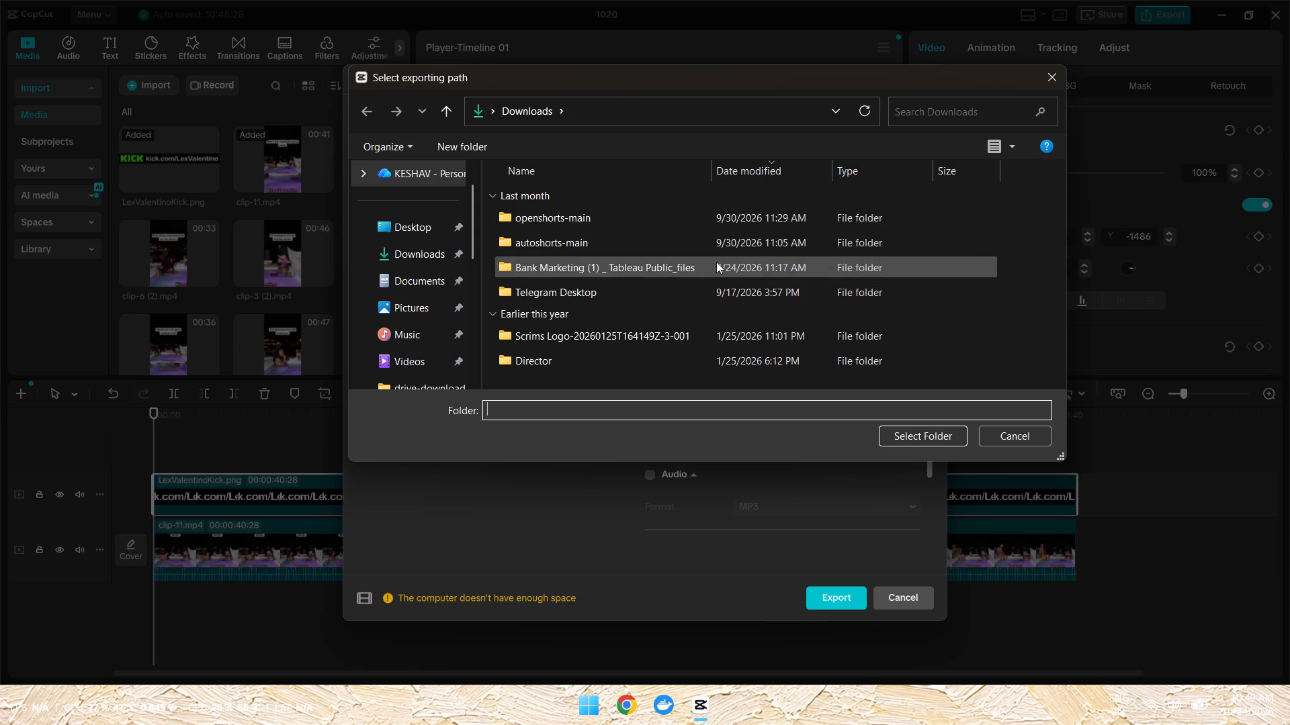
pyautogui.click(425, 360)
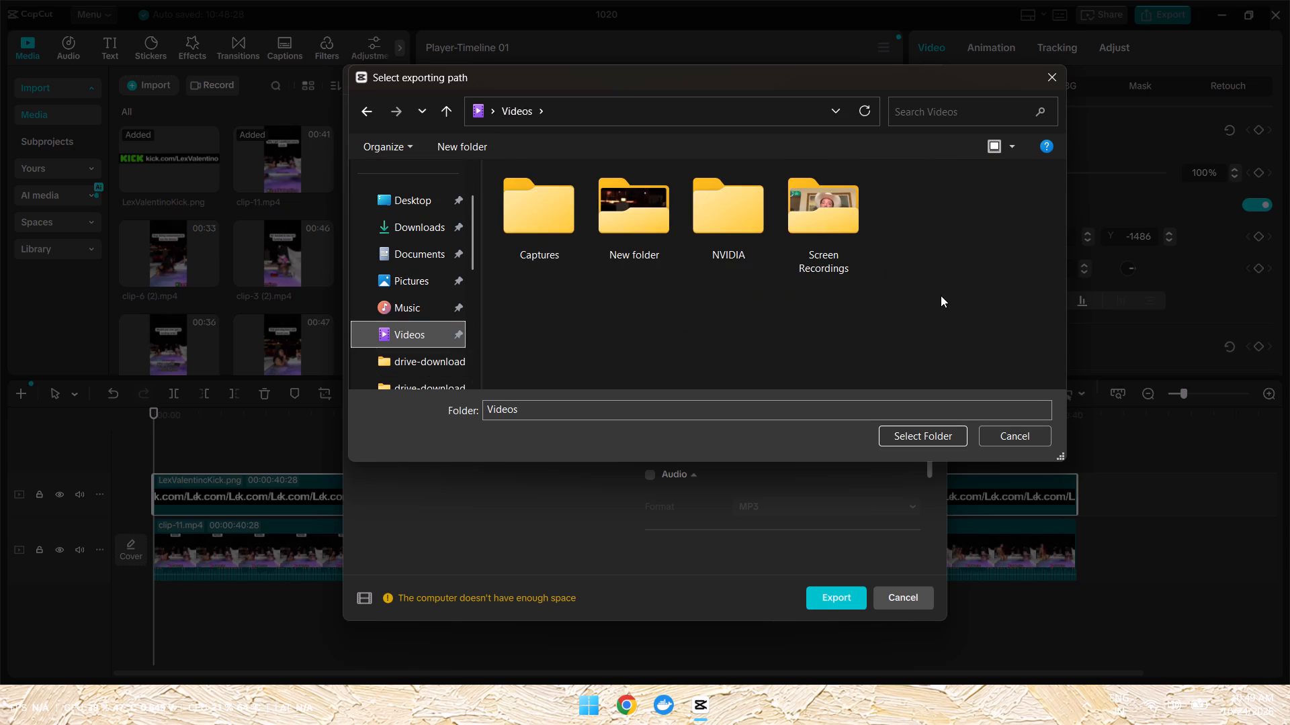
pyautogui.rightClick(941, 295)
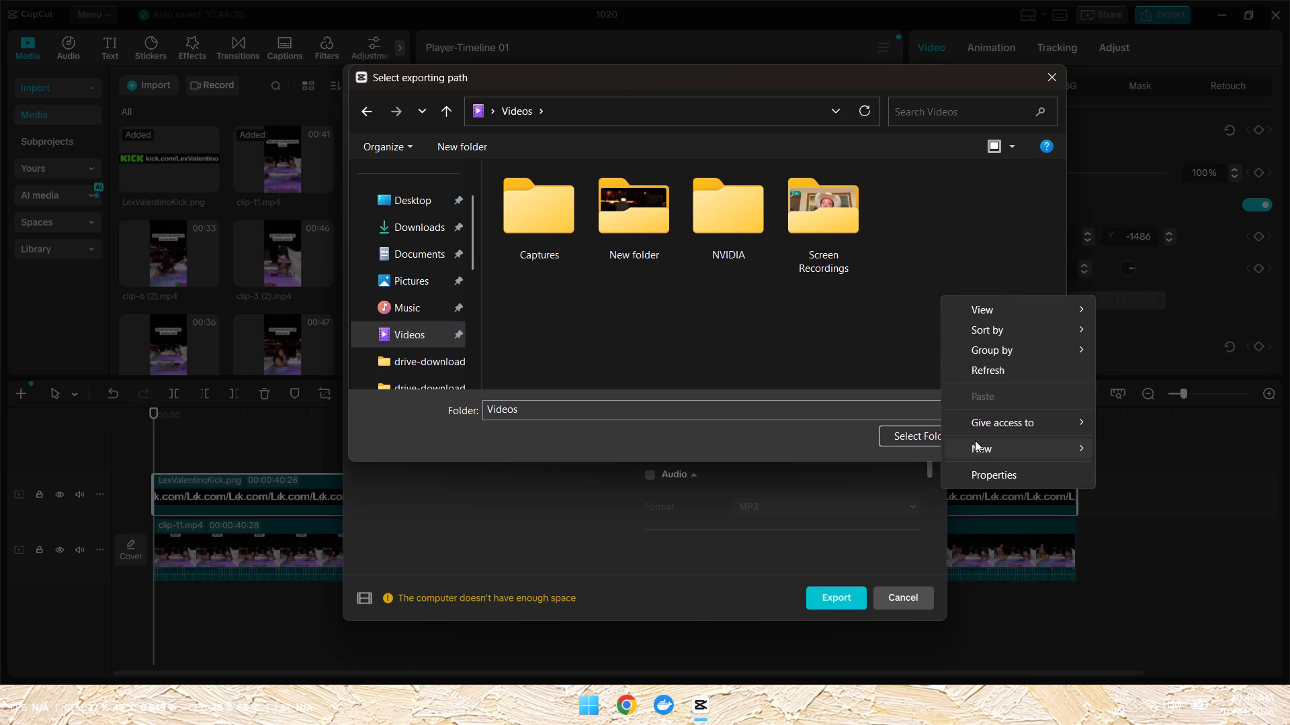
pyautogui.click(975, 440)
pyautogui.click(923, 449)
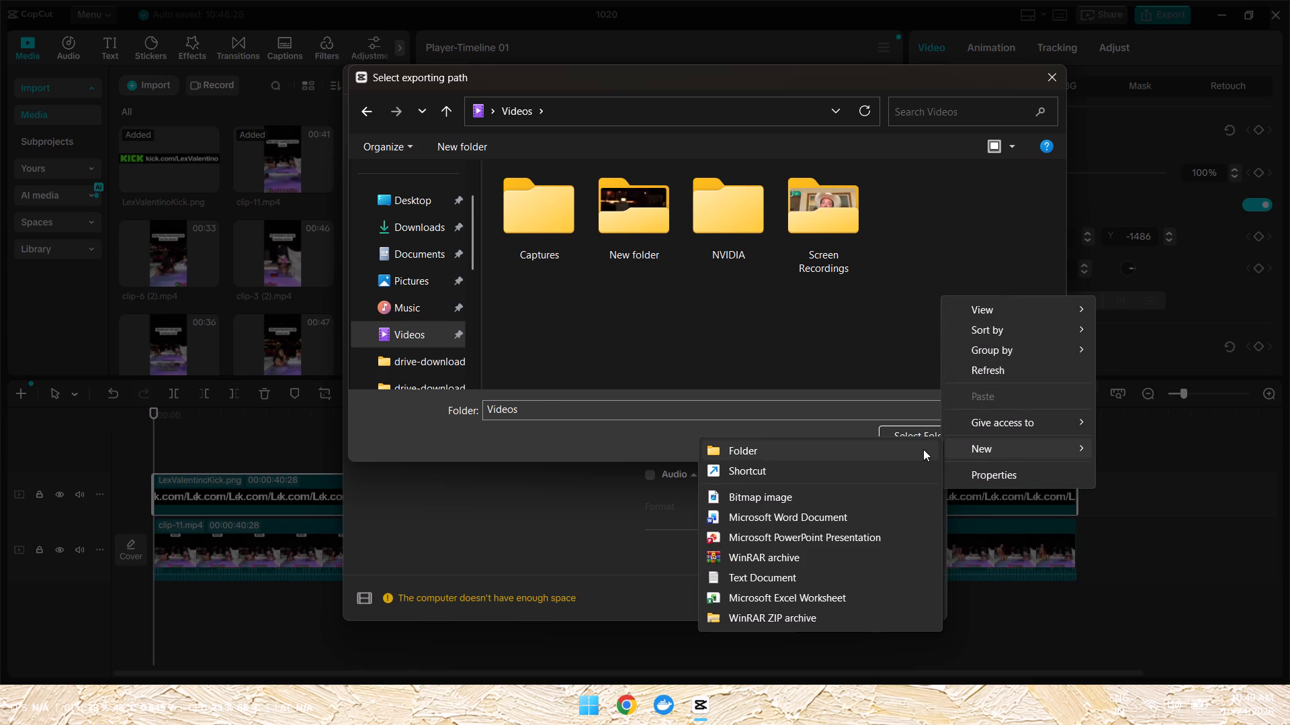
pyautogui.click(959, 291)
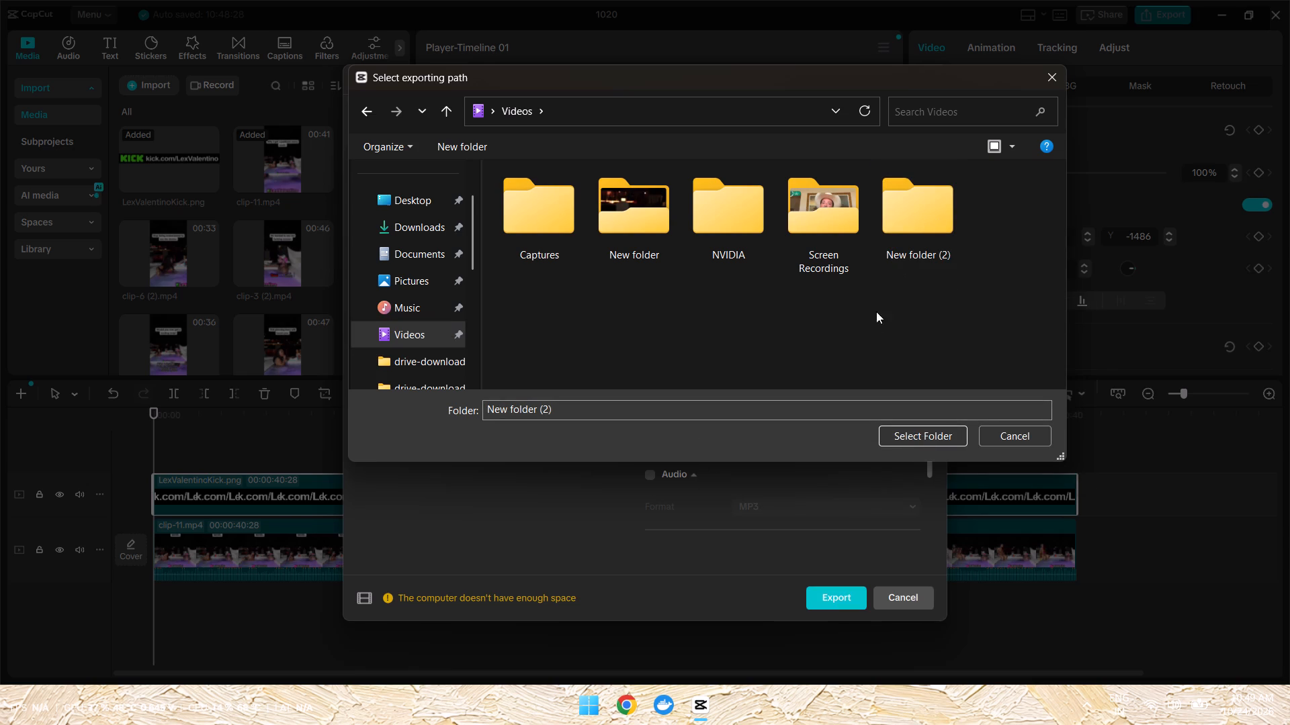
pyautogui.doubleClick(919, 205)
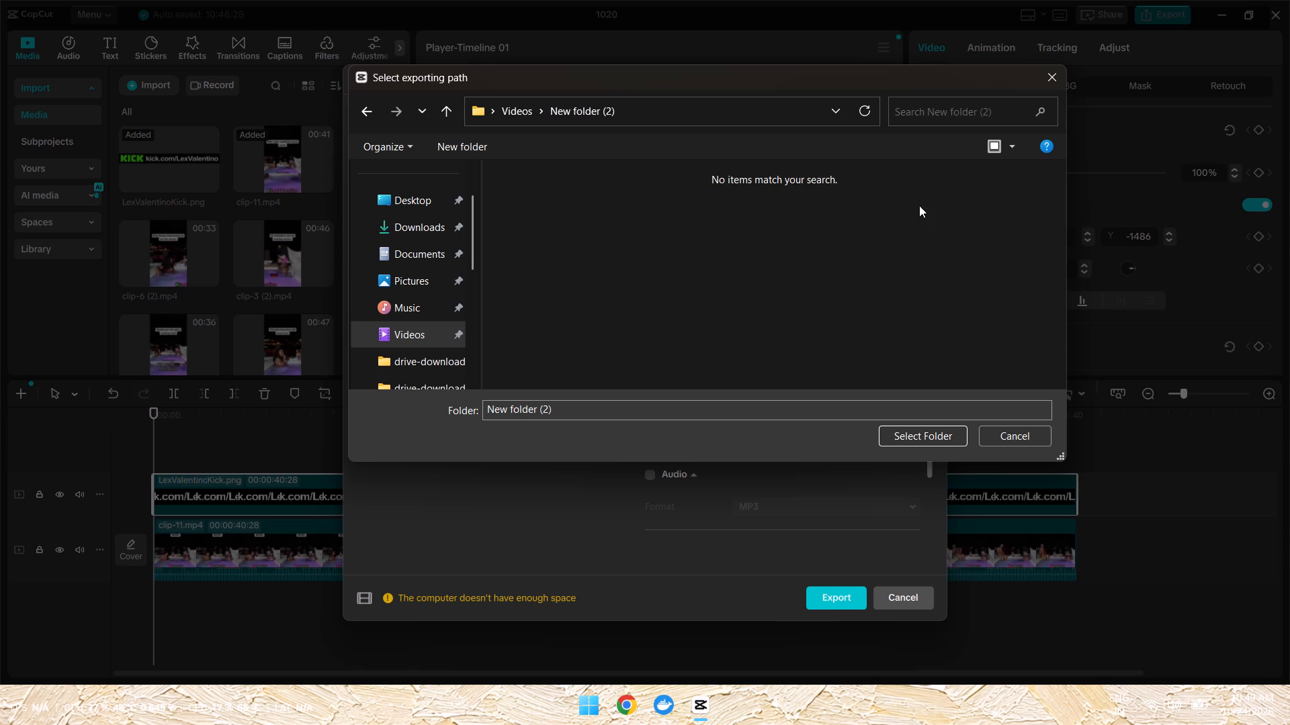
pyautogui.click(935, 437)
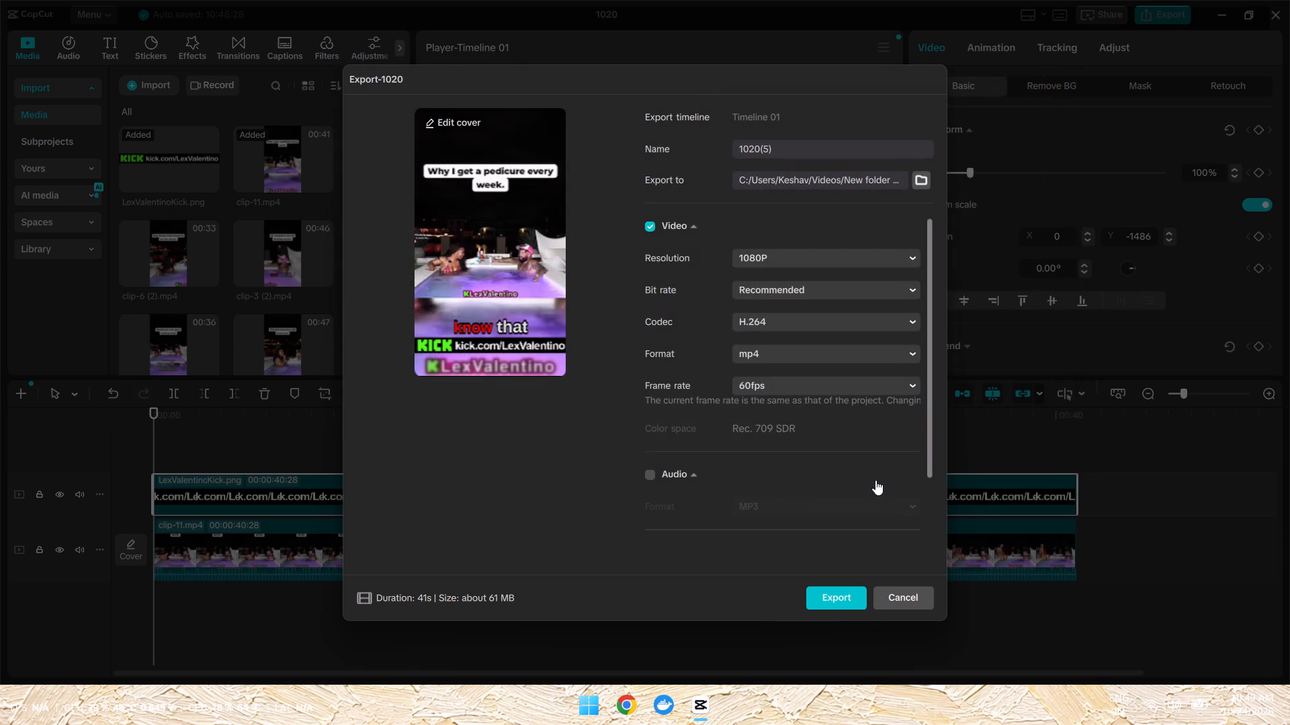
# Export the clip-11 video as 1020(5) and close the export window without sharing it.
pyautogui.click(822, 597)
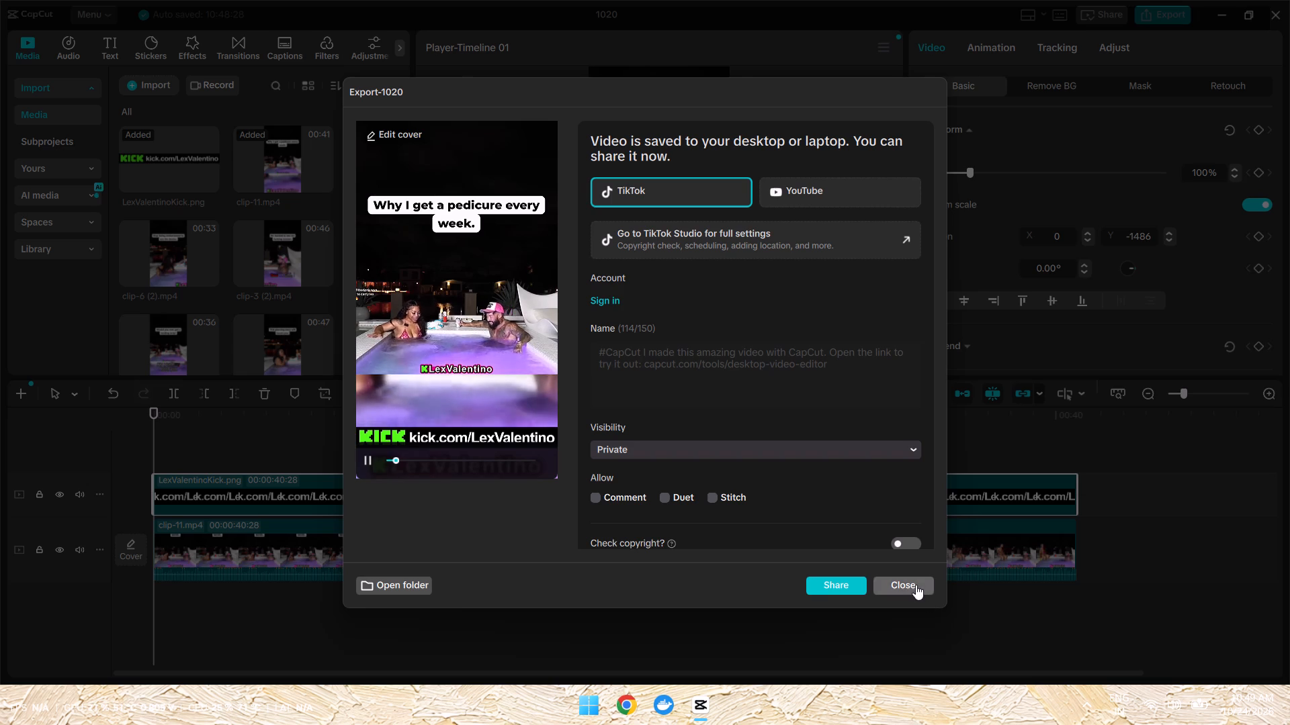
pyautogui.click(916, 585)
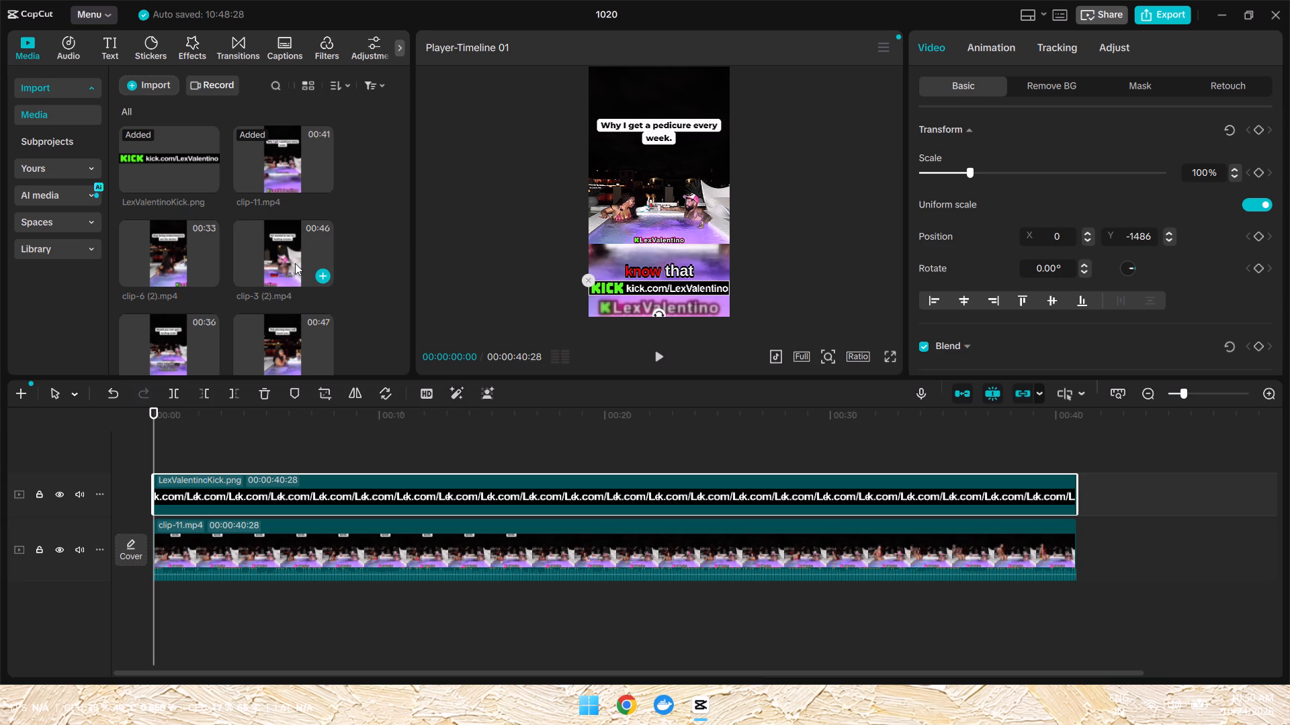
# Add clip-3 (2).mp4 from the imported media directly after clip-11.mp4 on the main timeline track.
pyautogui.keyDown('ctrl'); pyautogui.scroll(-6, 488, 491); pyautogui.keyUp('ctrl')
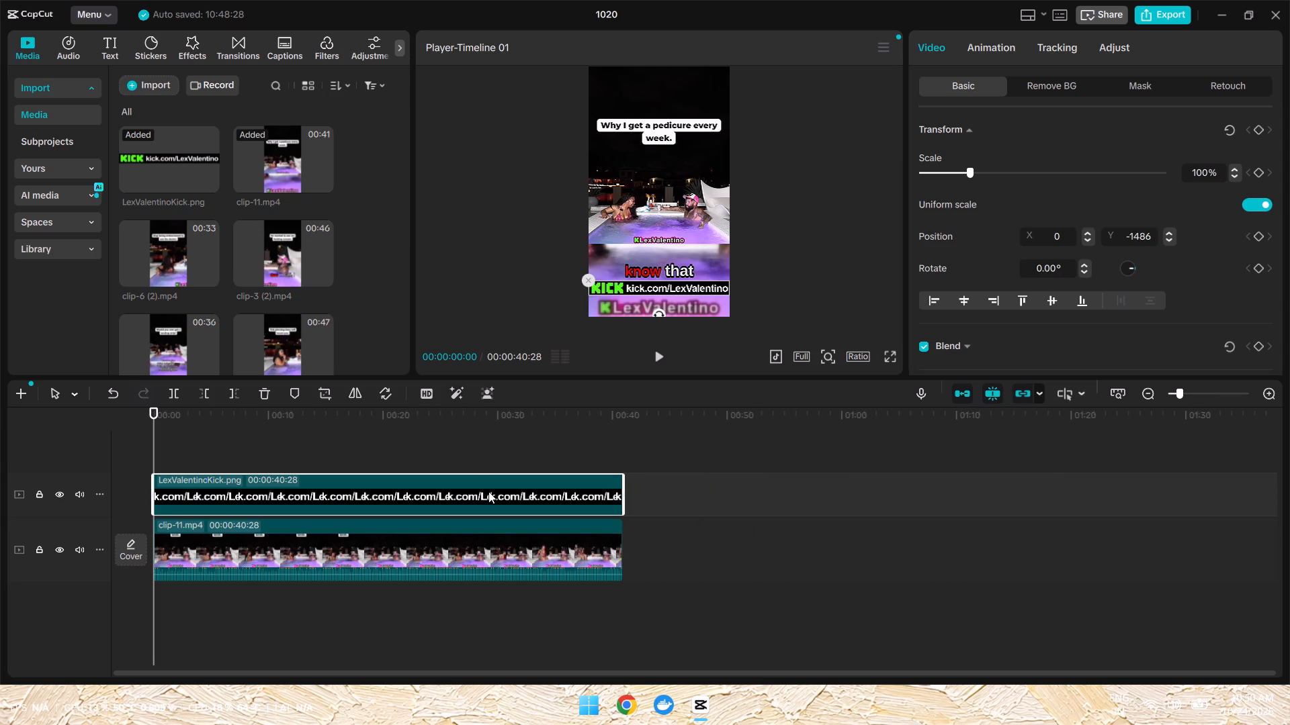
pyautogui.moveTo(292, 251); pyautogui.dragTo(729, 542)
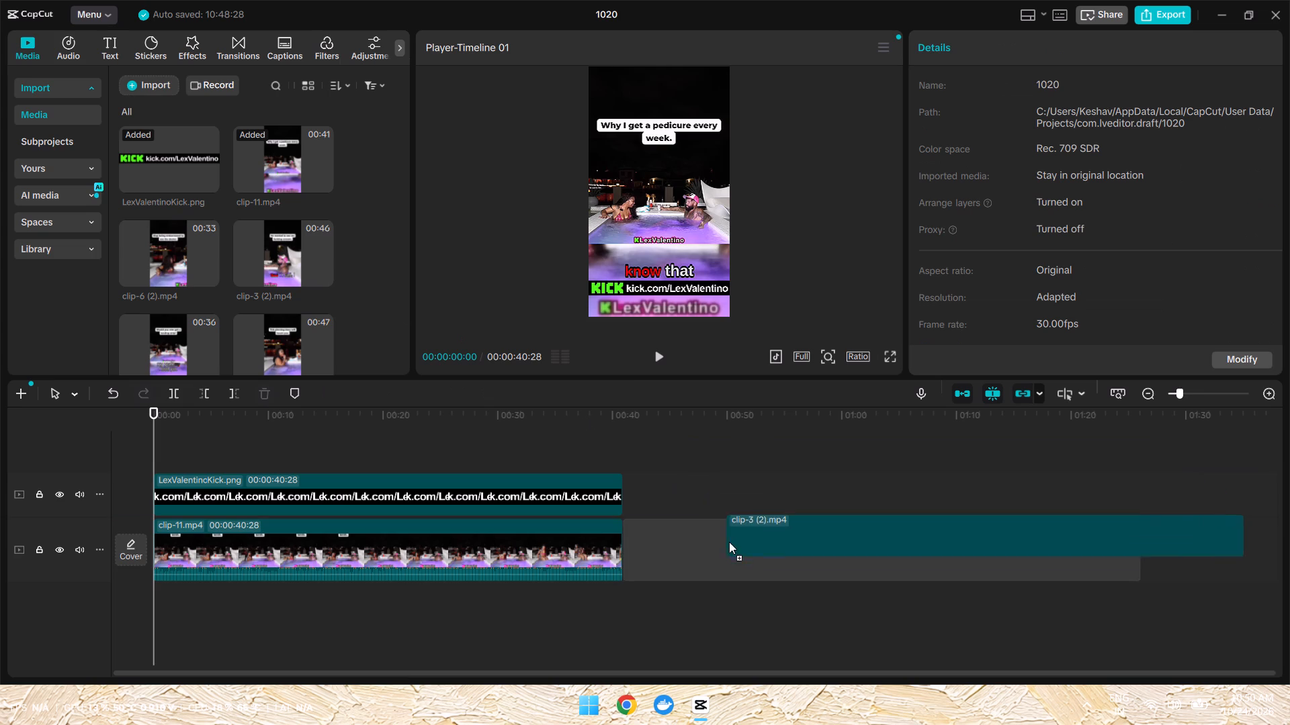
pyautogui.moveTo(729, 542); pyautogui.dragTo(723, 558)
# Delete clip-11.mp4 from the main timeline track so that only clip-3 (2).mp4 is left on it.
pyautogui.click(539, 537)
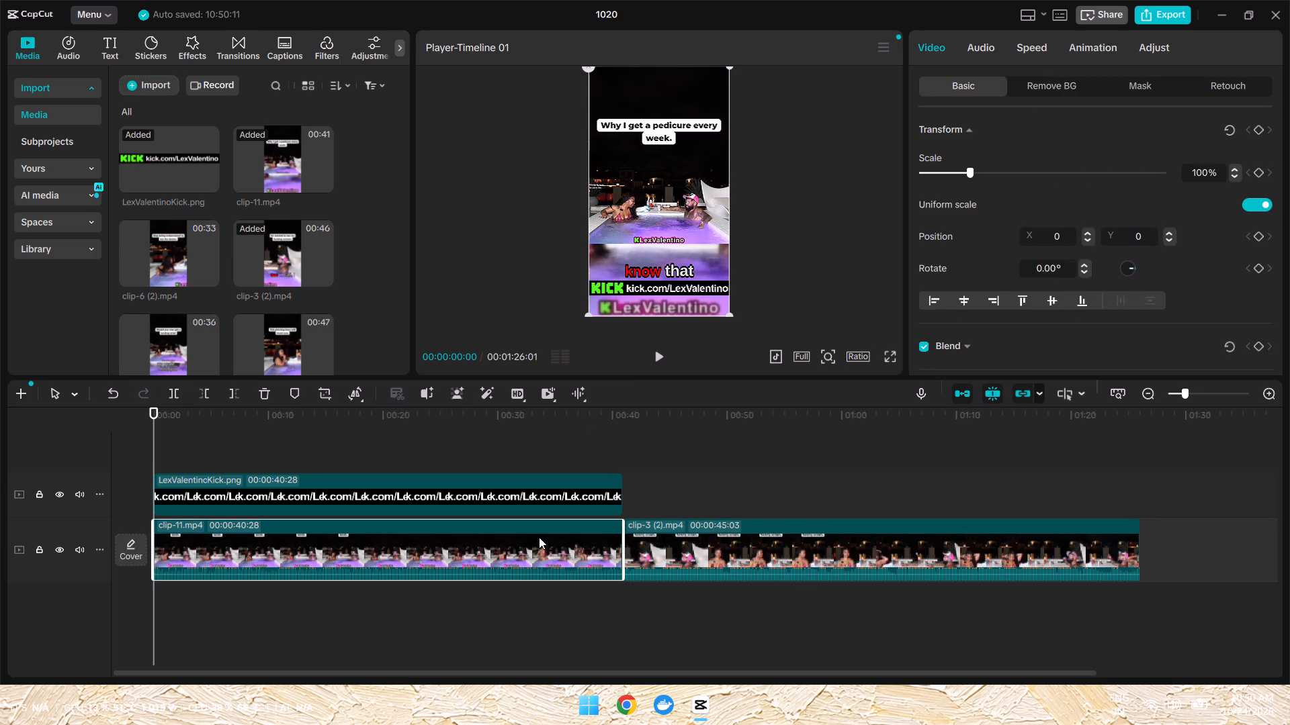
pyautogui.press('Delete')
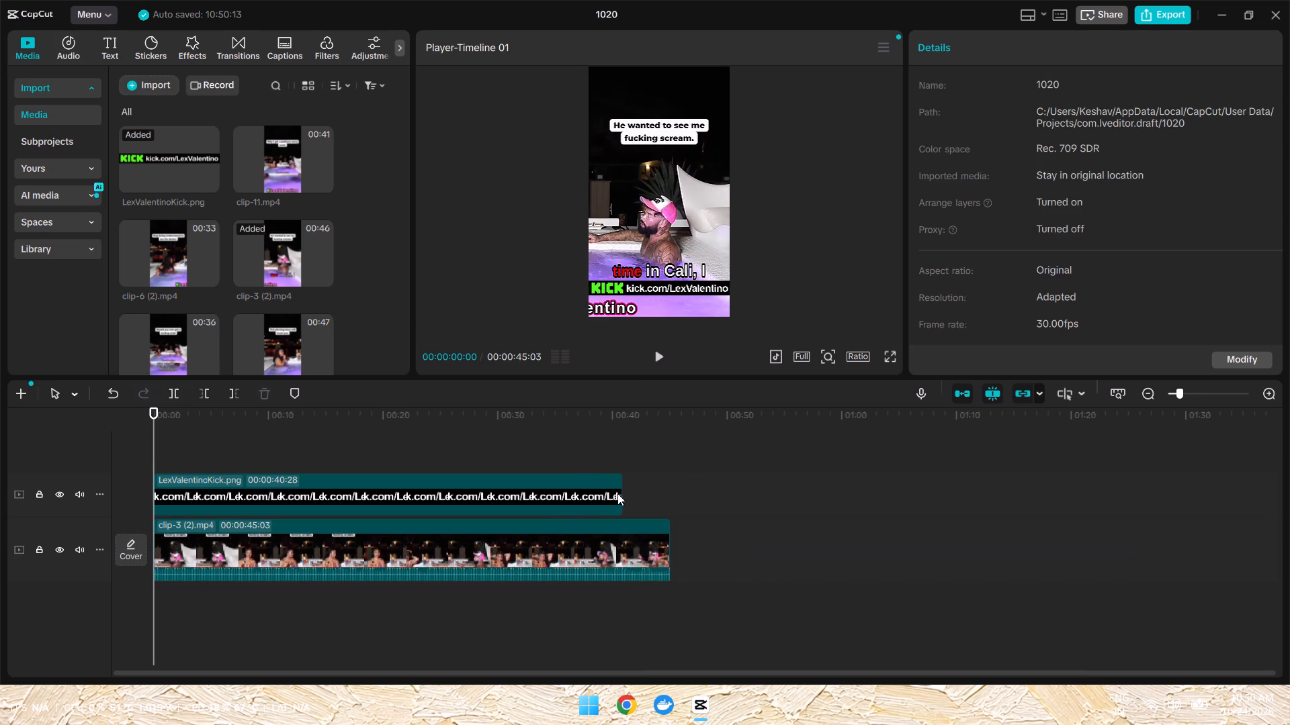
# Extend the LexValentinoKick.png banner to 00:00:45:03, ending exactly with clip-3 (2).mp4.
pyautogui.moveTo(621, 491); pyautogui.dragTo(663, 490)
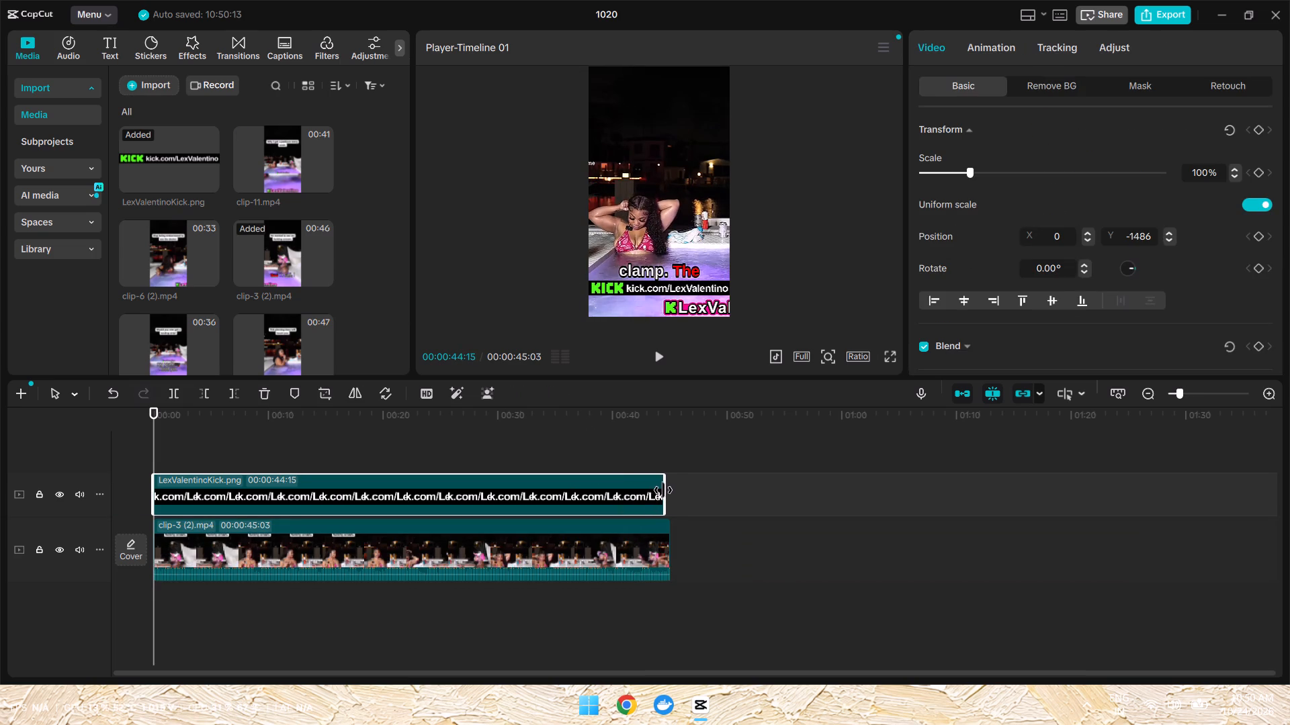
pyautogui.moveTo(663, 490); pyautogui.dragTo(664, 490)
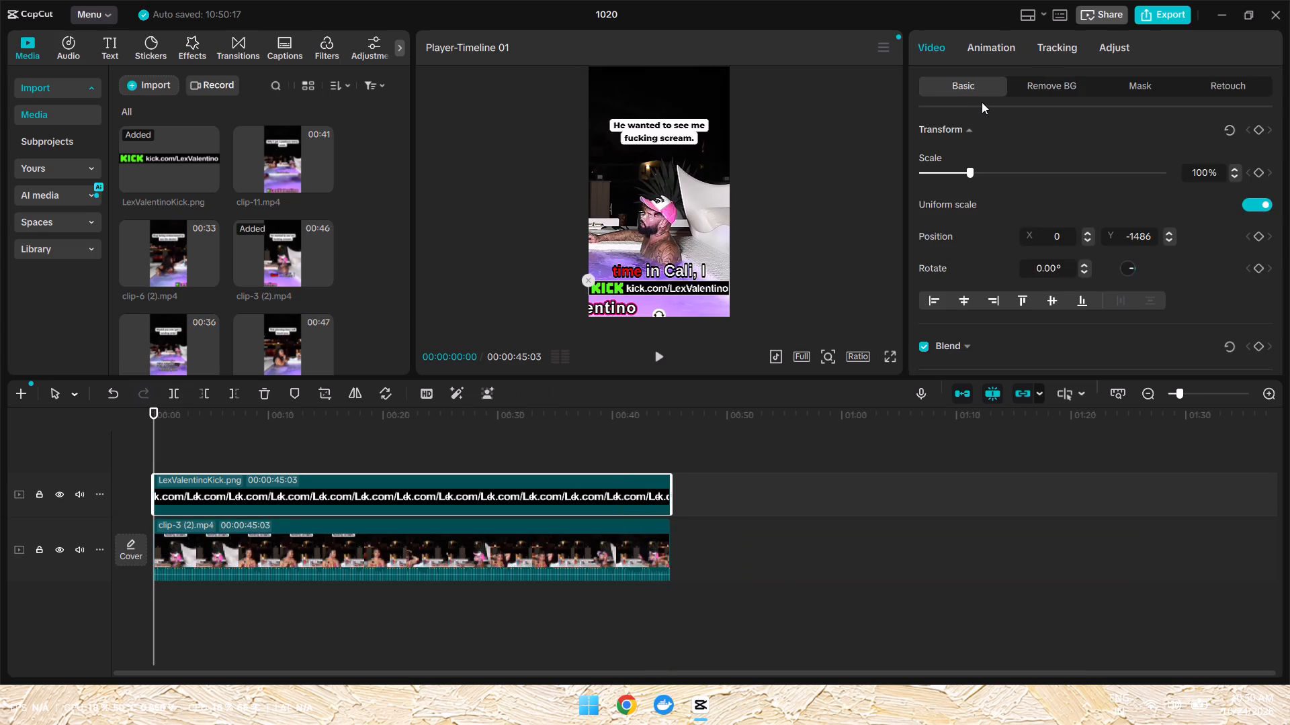
# Export the clip-3 (2) video as 1020 at 60fps and close the export window without sharing it.
pyautogui.click(1160, 11)
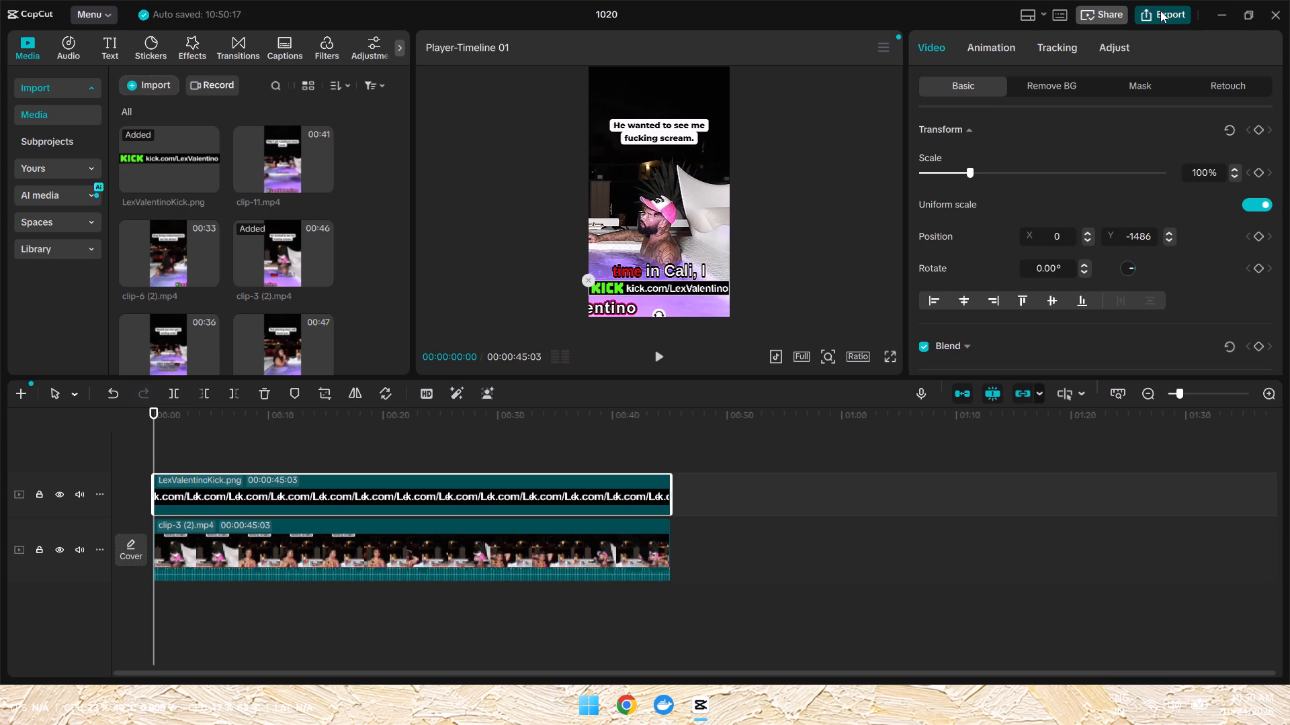
pyautogui.click(766, 383)
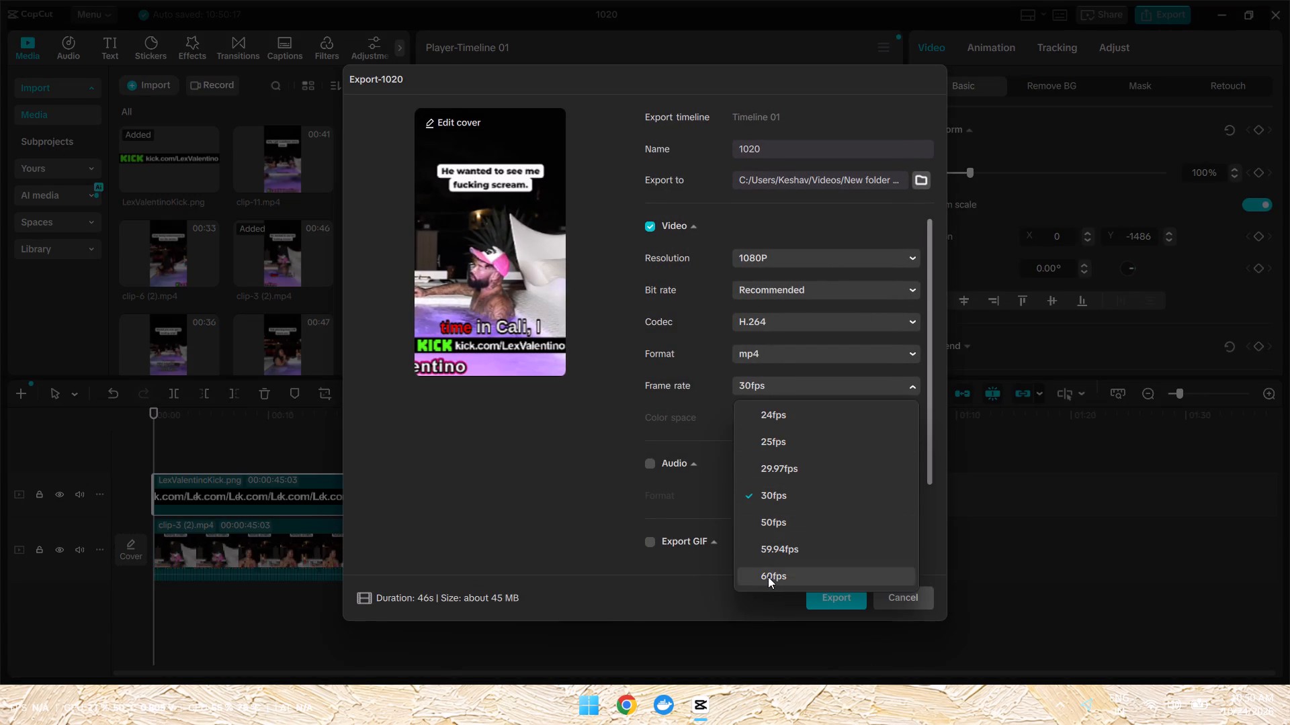
pyautogui.click(768, 577)
pyautogui.click(834, 597)
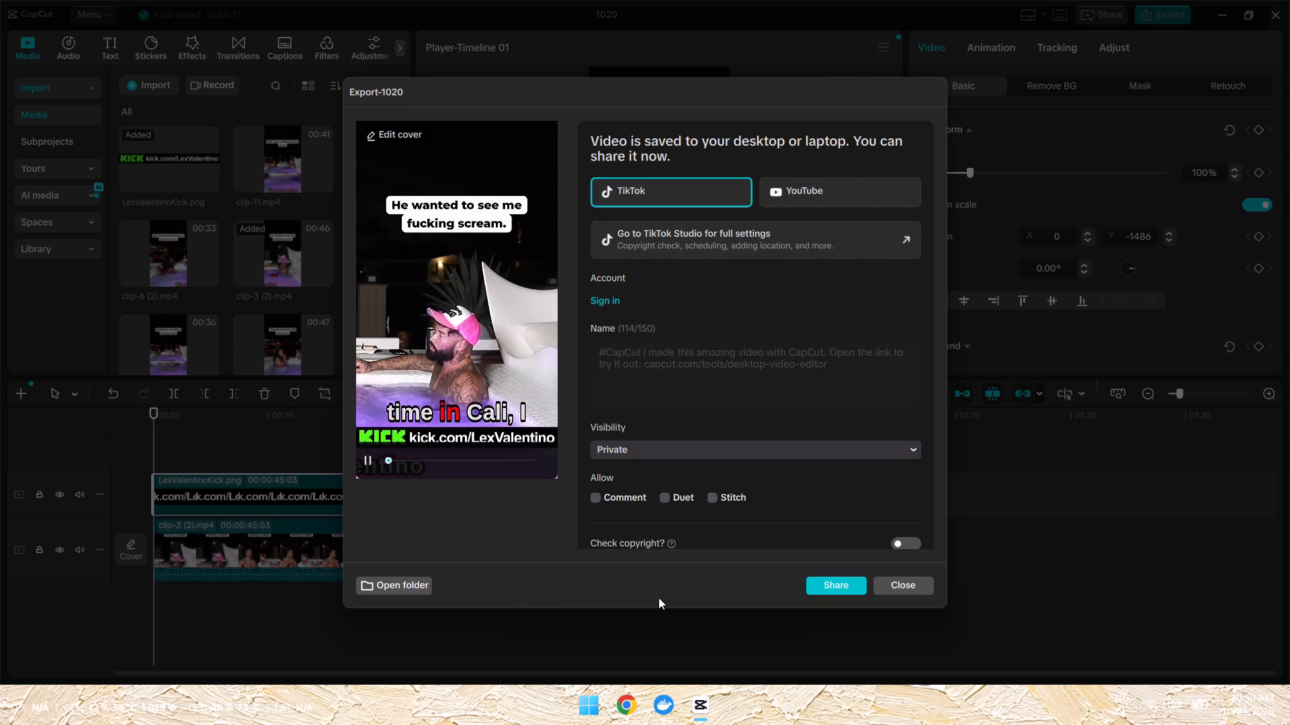
pyautogui.click(899, 591)
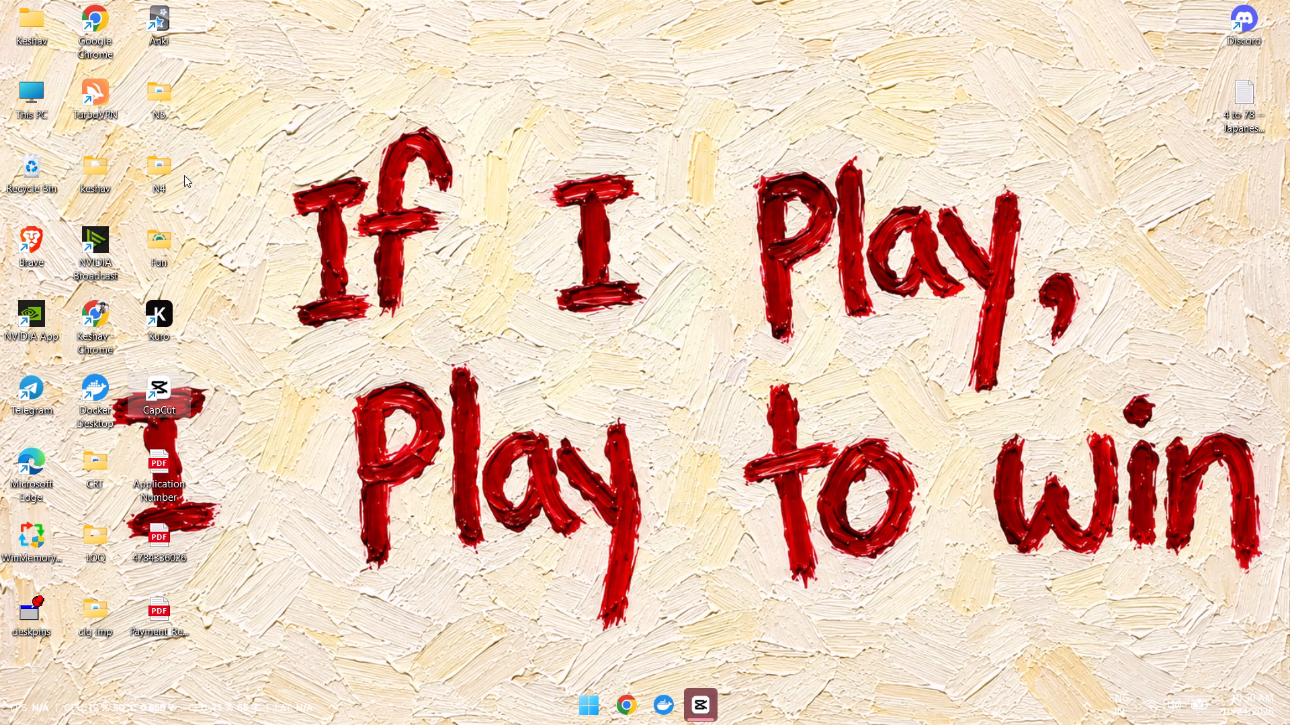
# Open New folder (2) inside Videos in File Explorer to check the exported files.
pyautogui.doubleClick(36, 98)
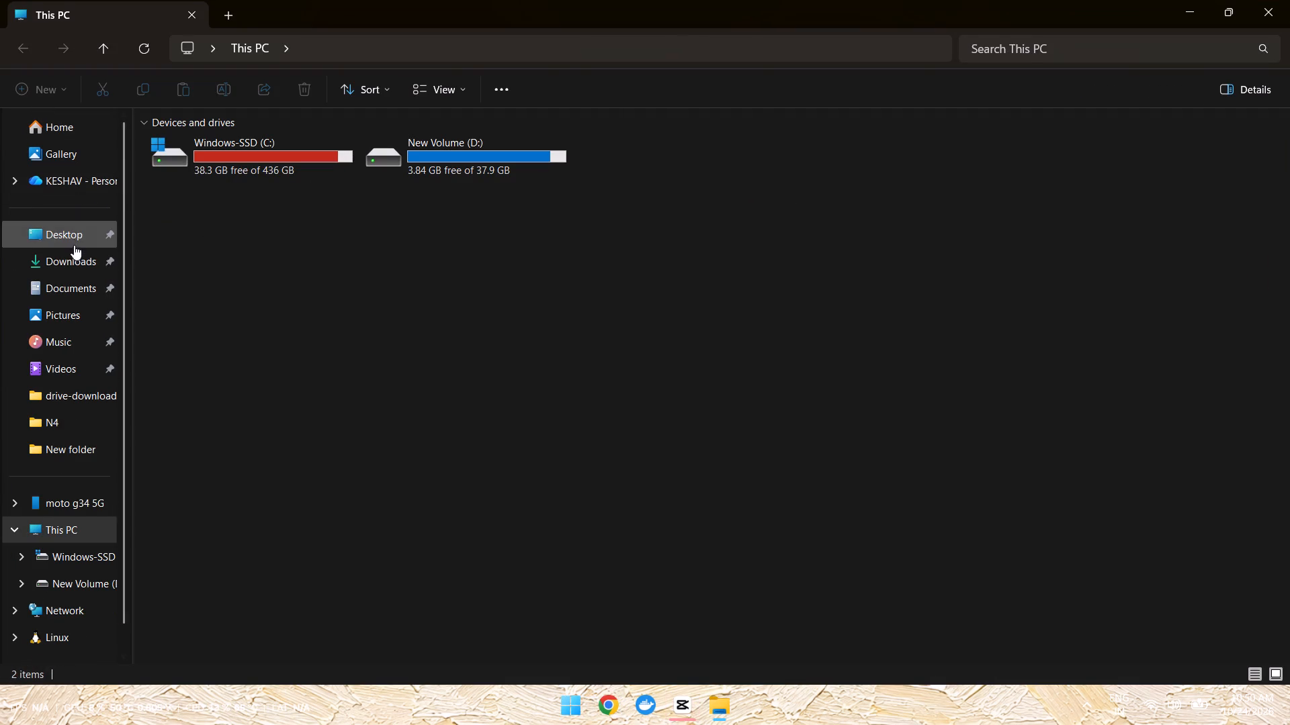
pyautogui.click(79, 357)
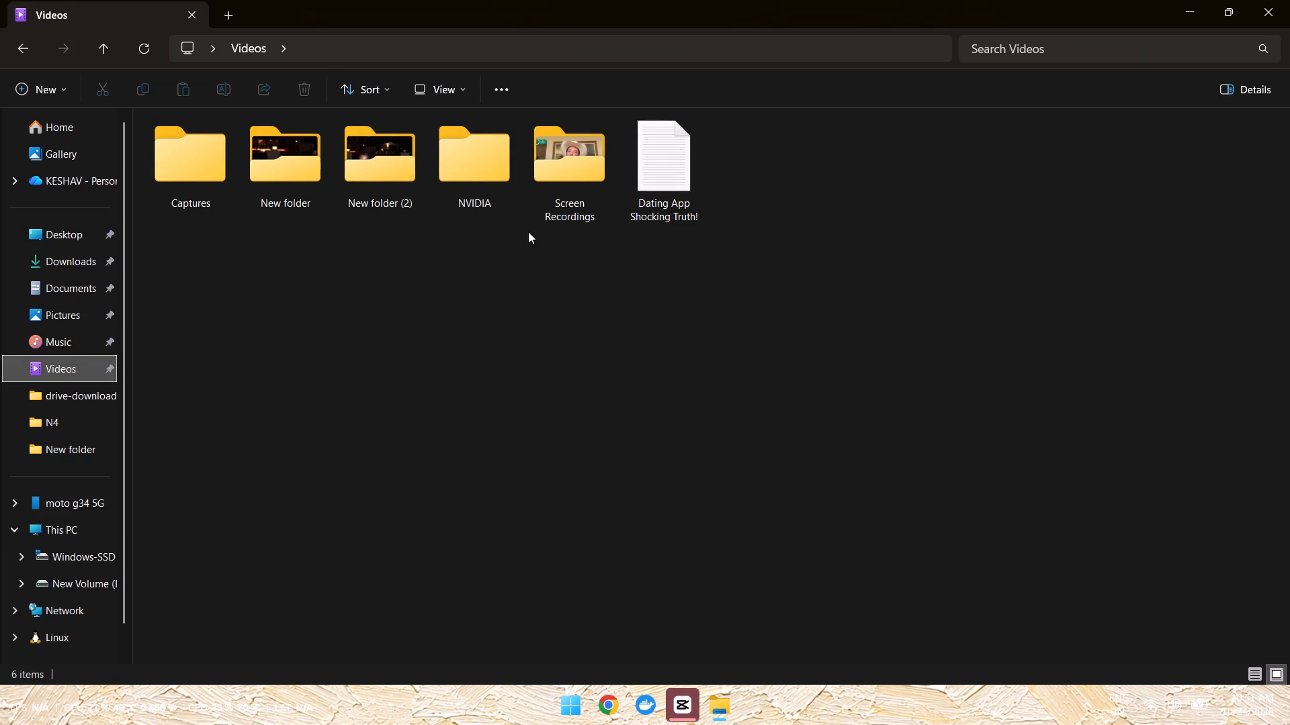
pyautogui.doubleClick(392, 172)
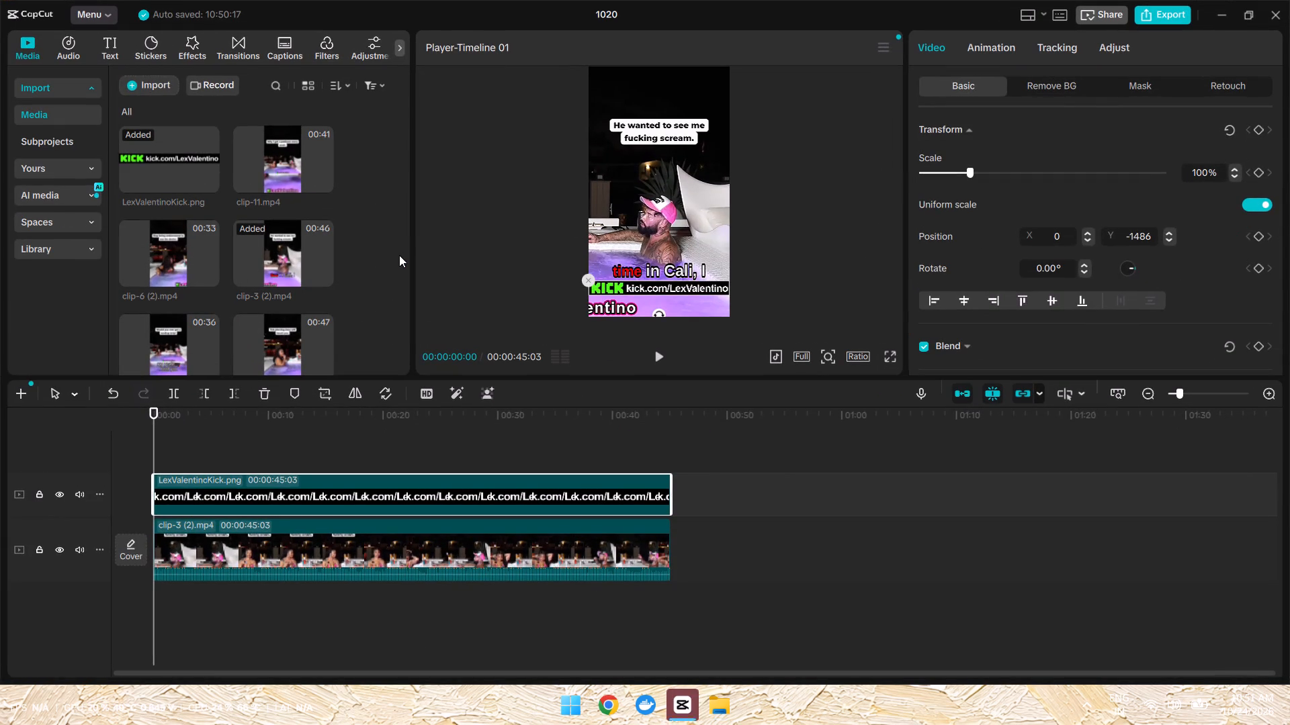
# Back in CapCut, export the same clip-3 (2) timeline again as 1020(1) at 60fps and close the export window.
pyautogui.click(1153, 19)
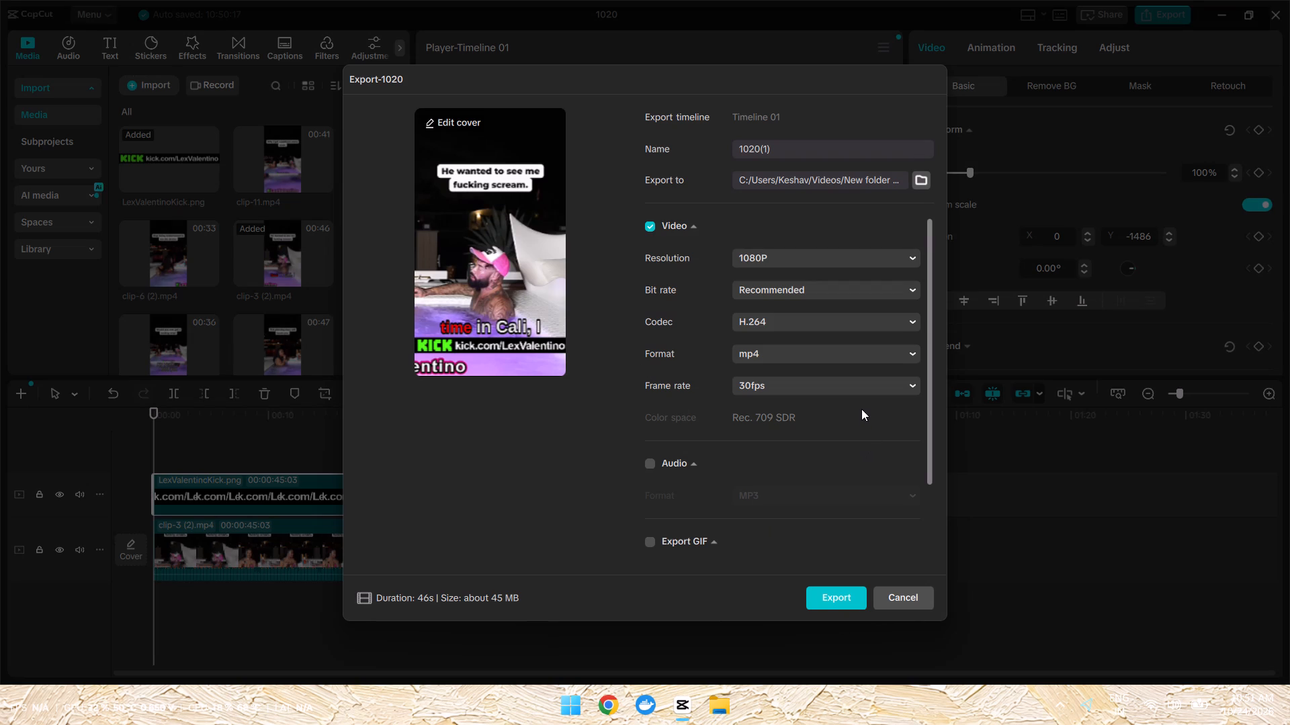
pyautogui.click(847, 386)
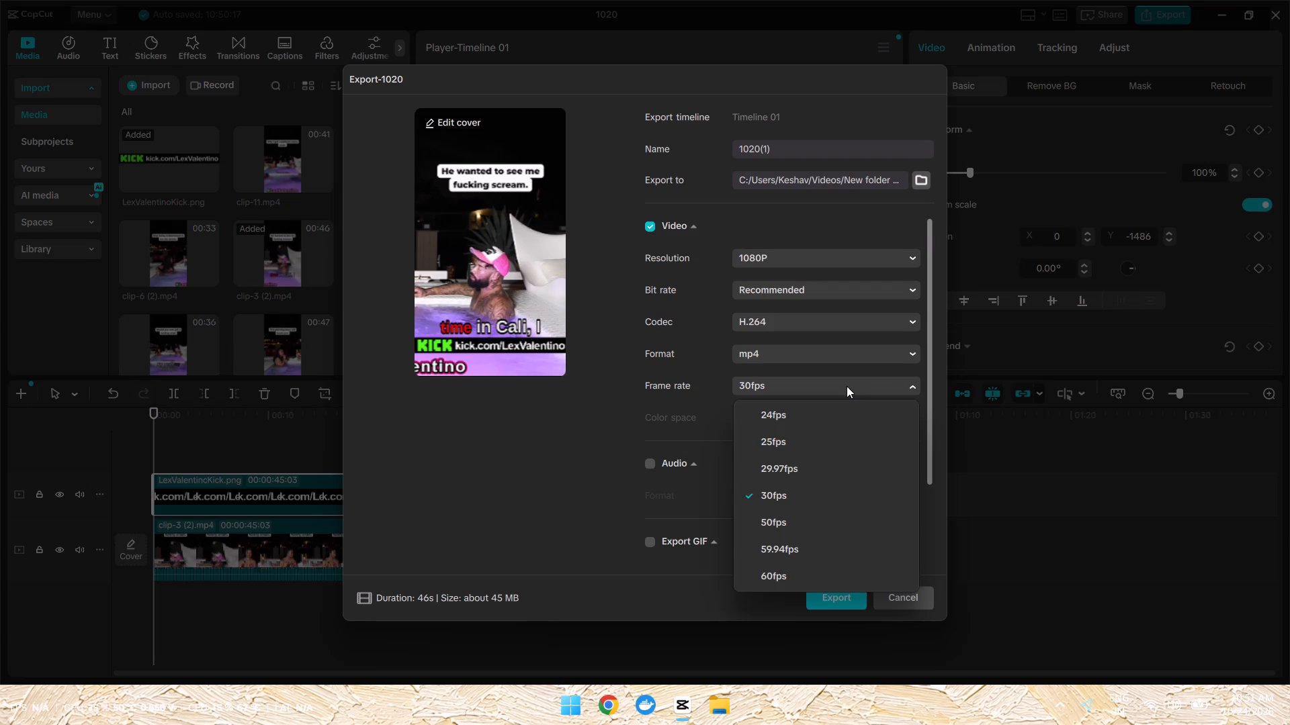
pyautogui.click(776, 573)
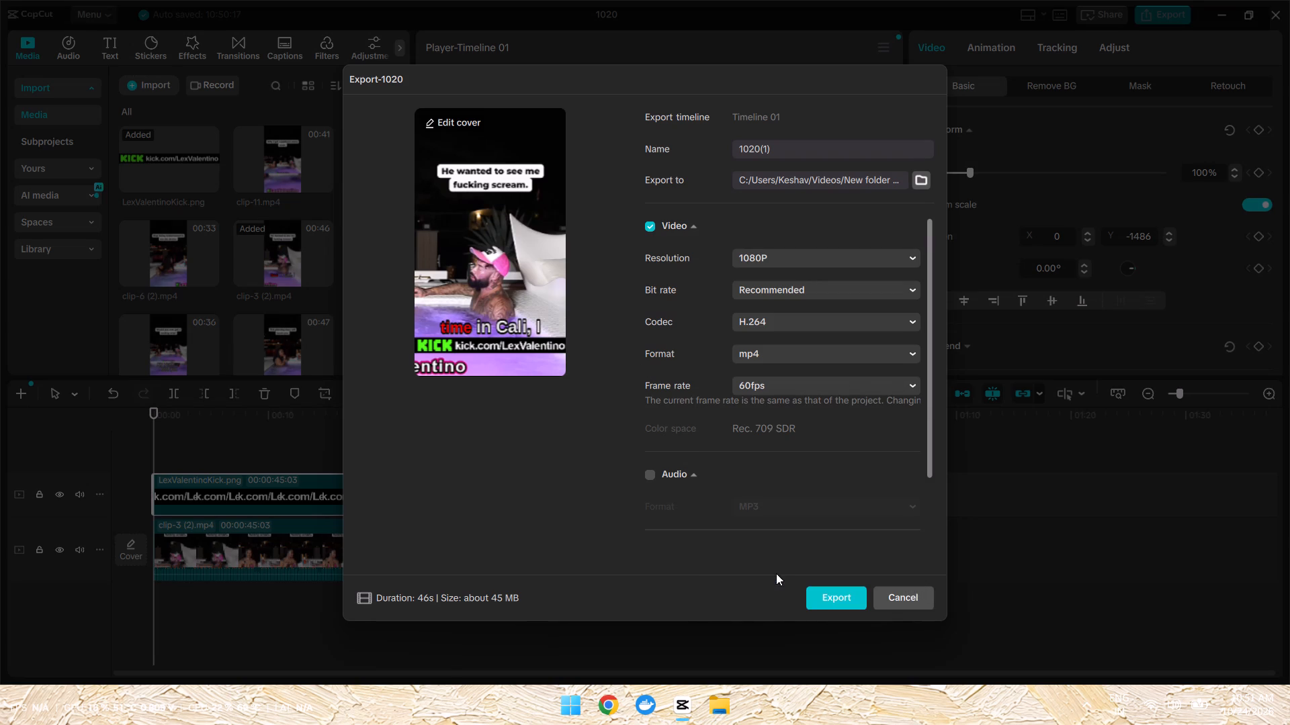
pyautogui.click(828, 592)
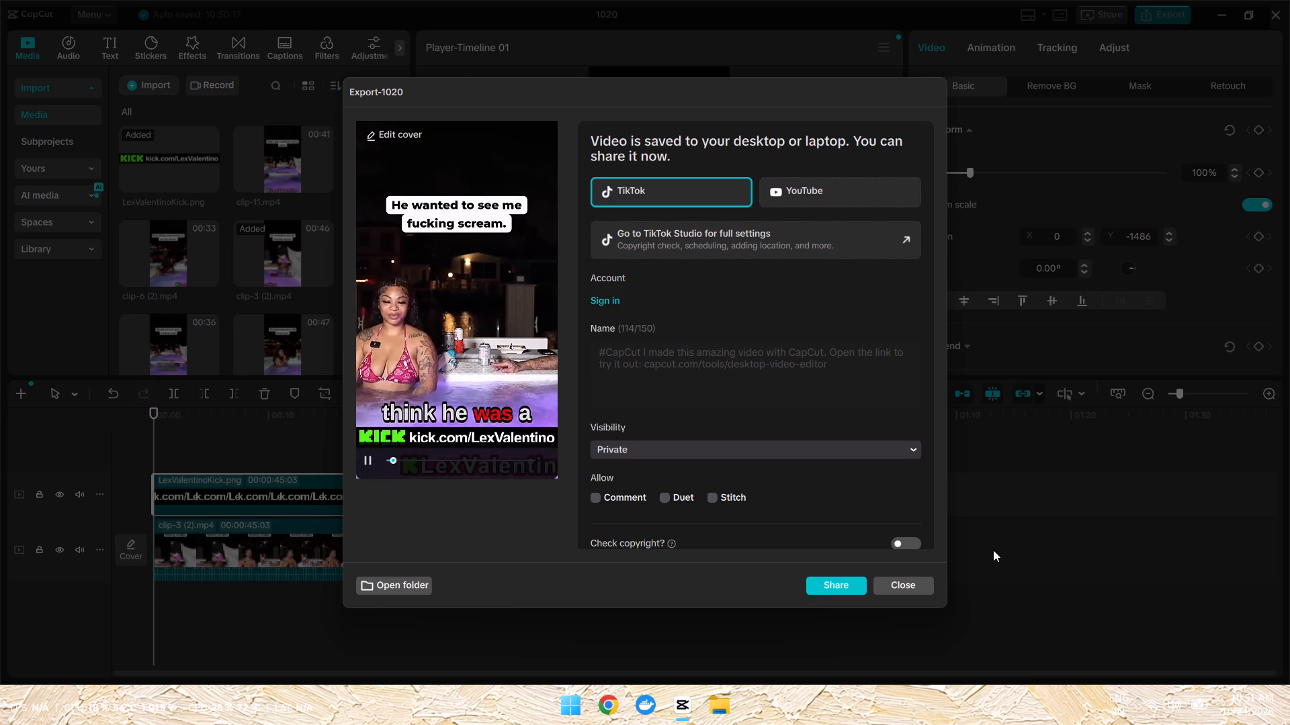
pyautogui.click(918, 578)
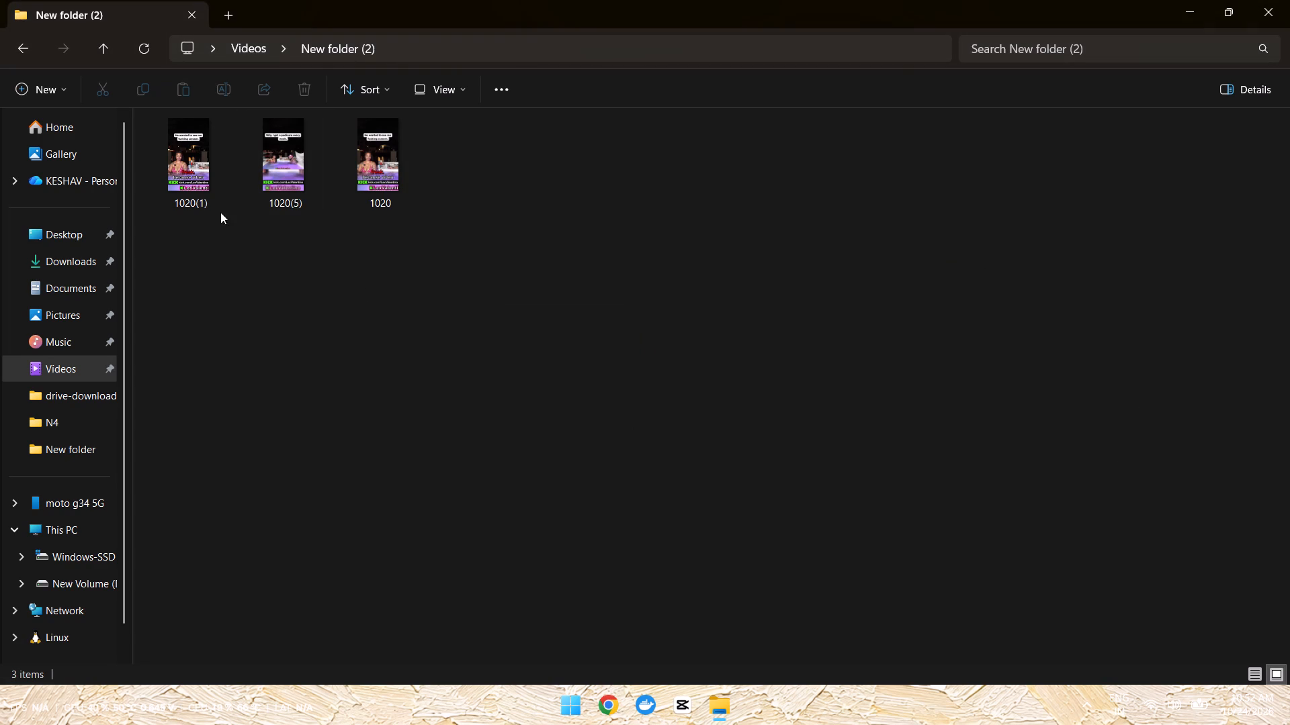
# In File Explorer, play the exported videos 1020(1), 1020(5) and 1020 in turn to compare their contents.
pyautogui.doubleClick(196, 197)
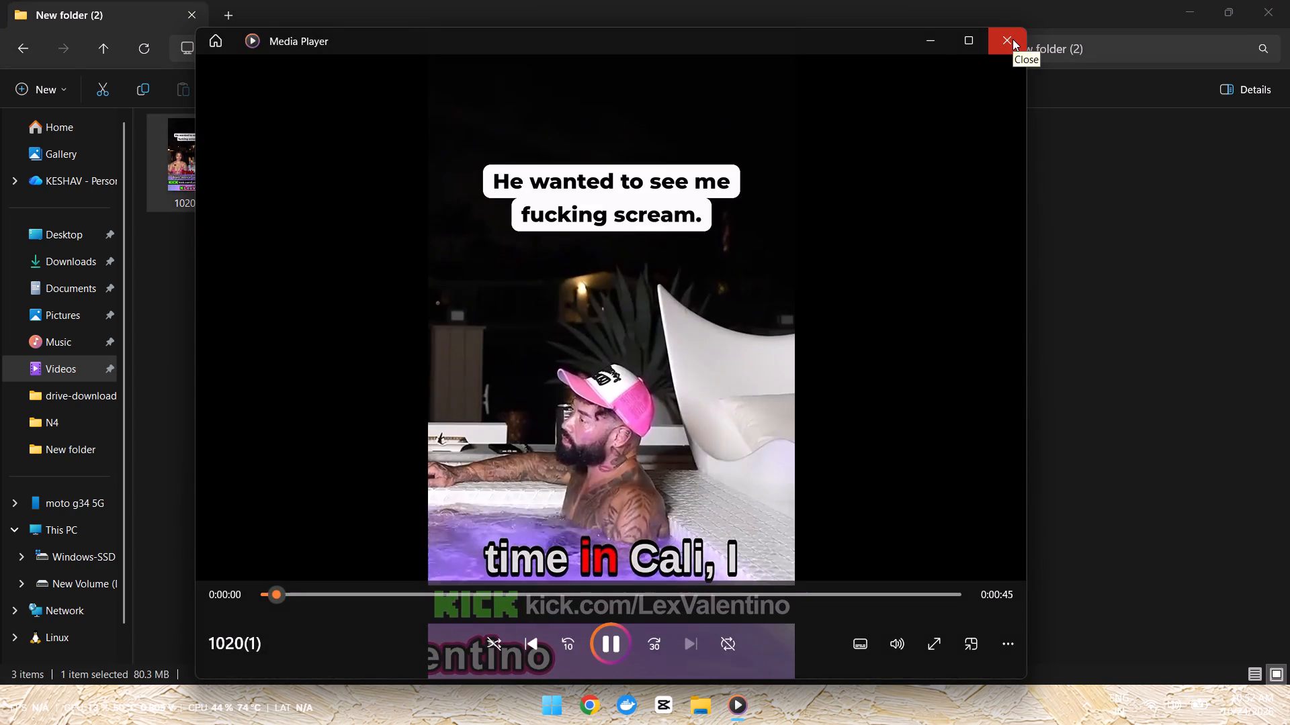
pyautogui.click(1013, 39)
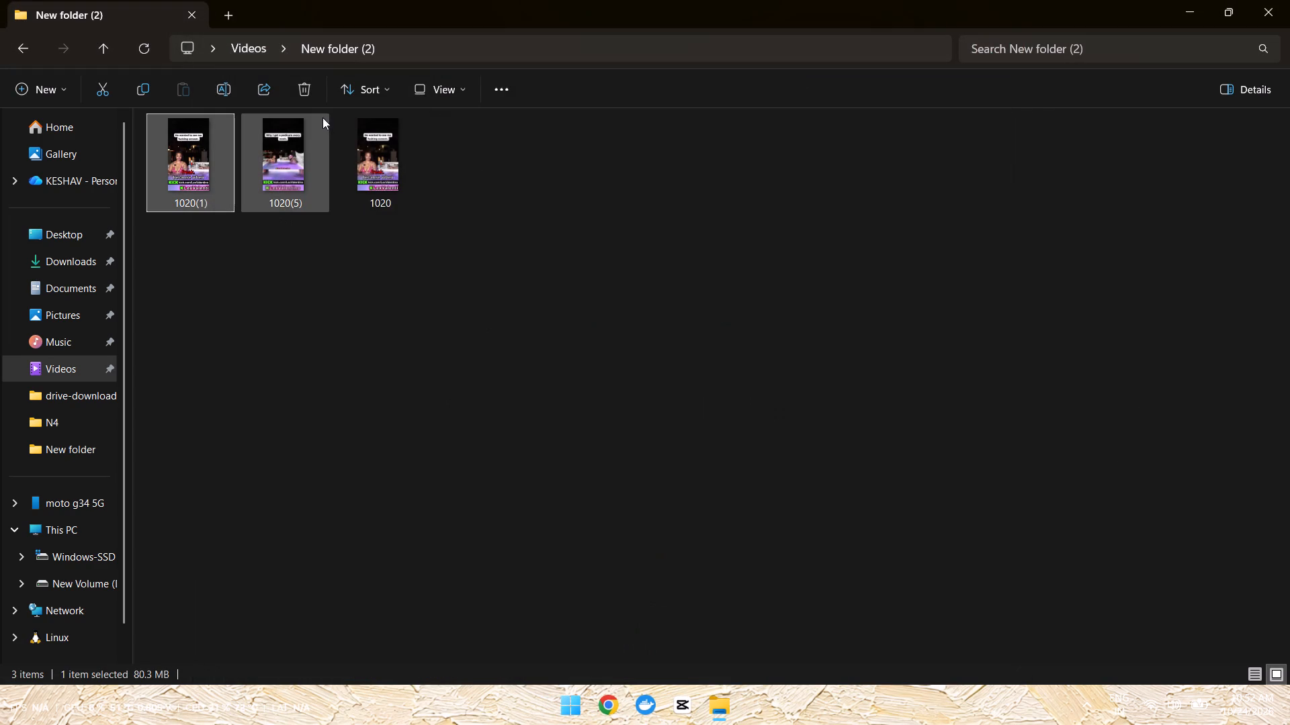
pyautogui.doubleClick(310, 136)
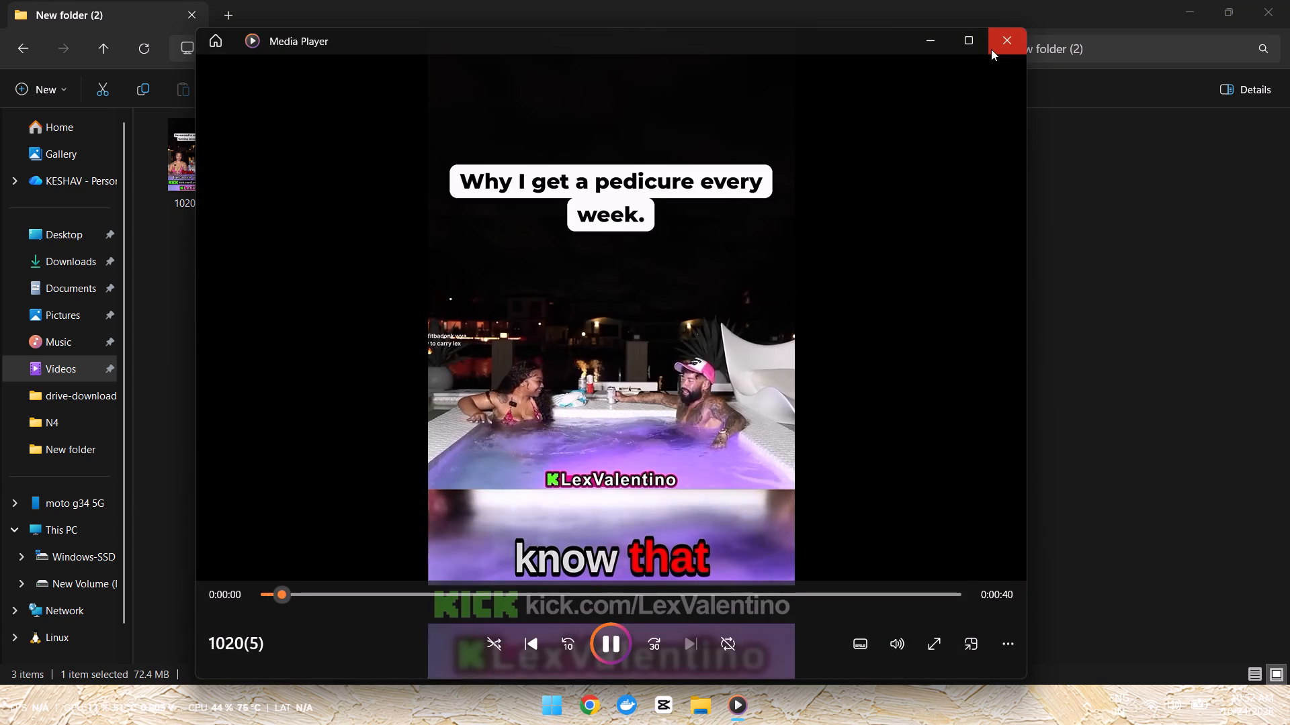
pyautogui.click(991, 49)
pyautogui.doubleClick(401, 164)
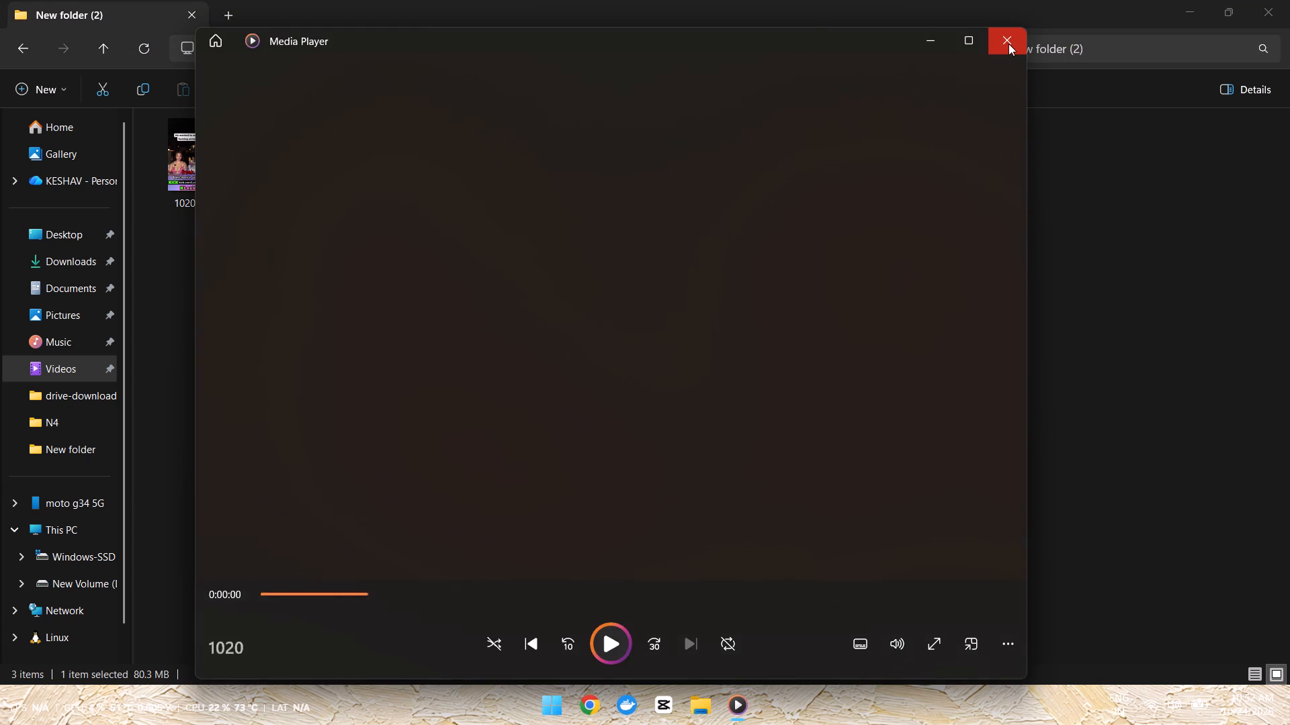
pyautogui.click(1008, 44)
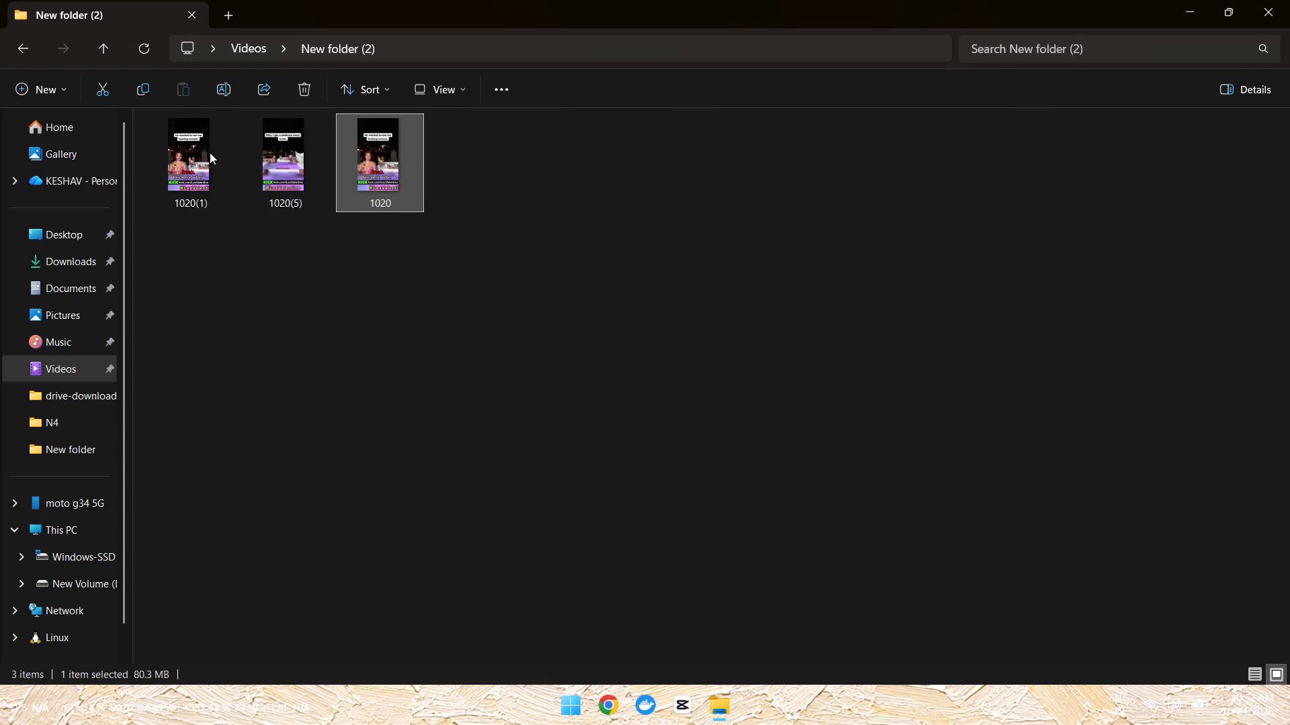
pyautogui.doubleClick(361, 166)
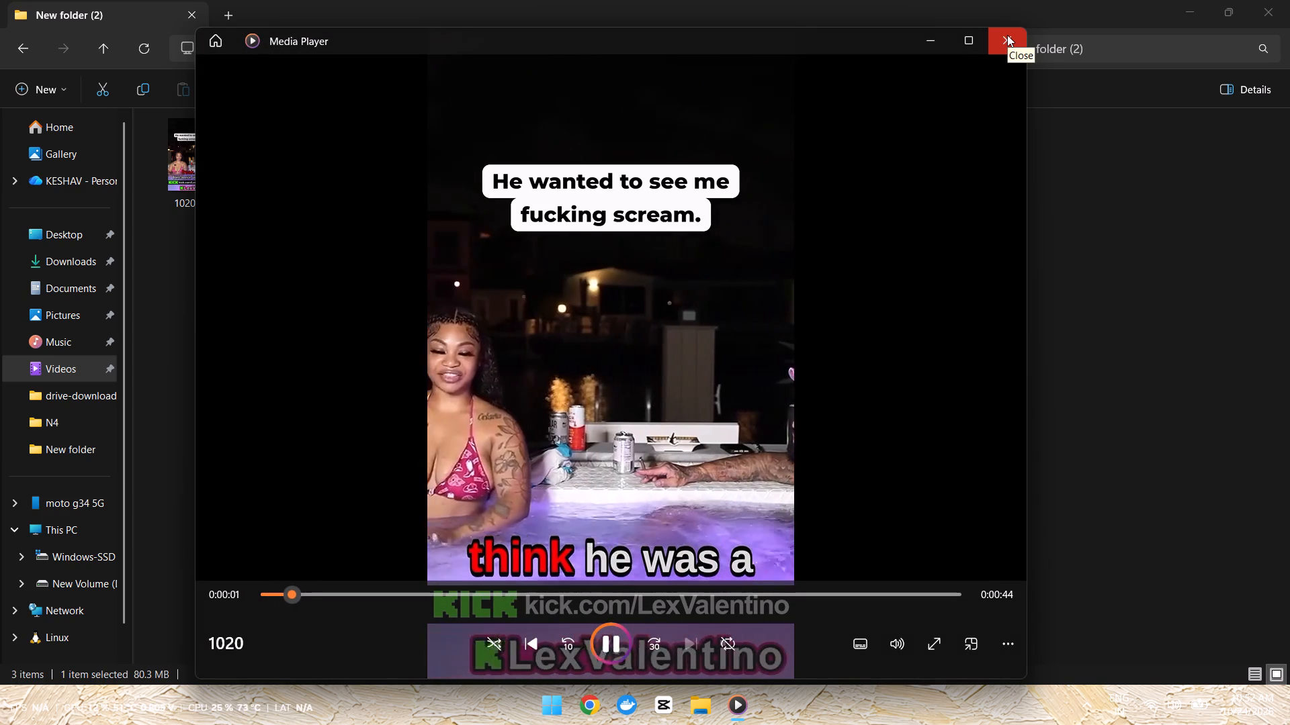
pyautogui.click(1007, 35)
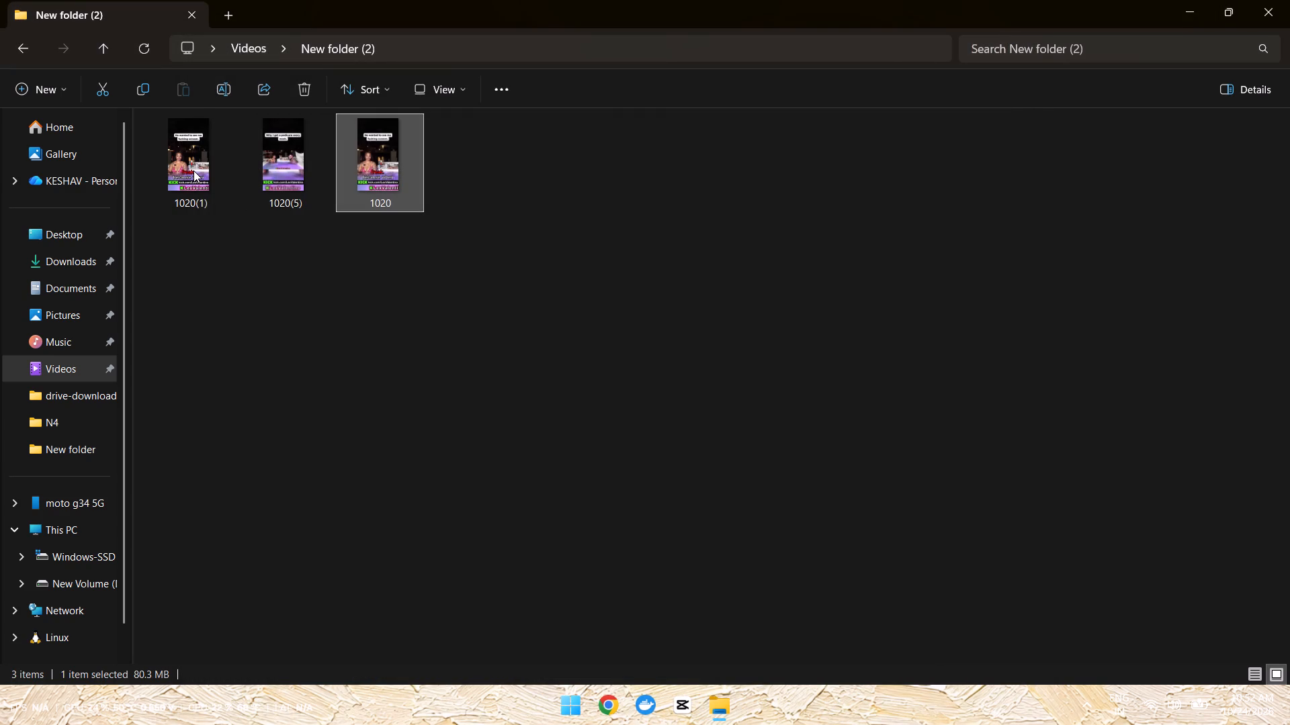
pyautogui.doubleClick(193, 171)
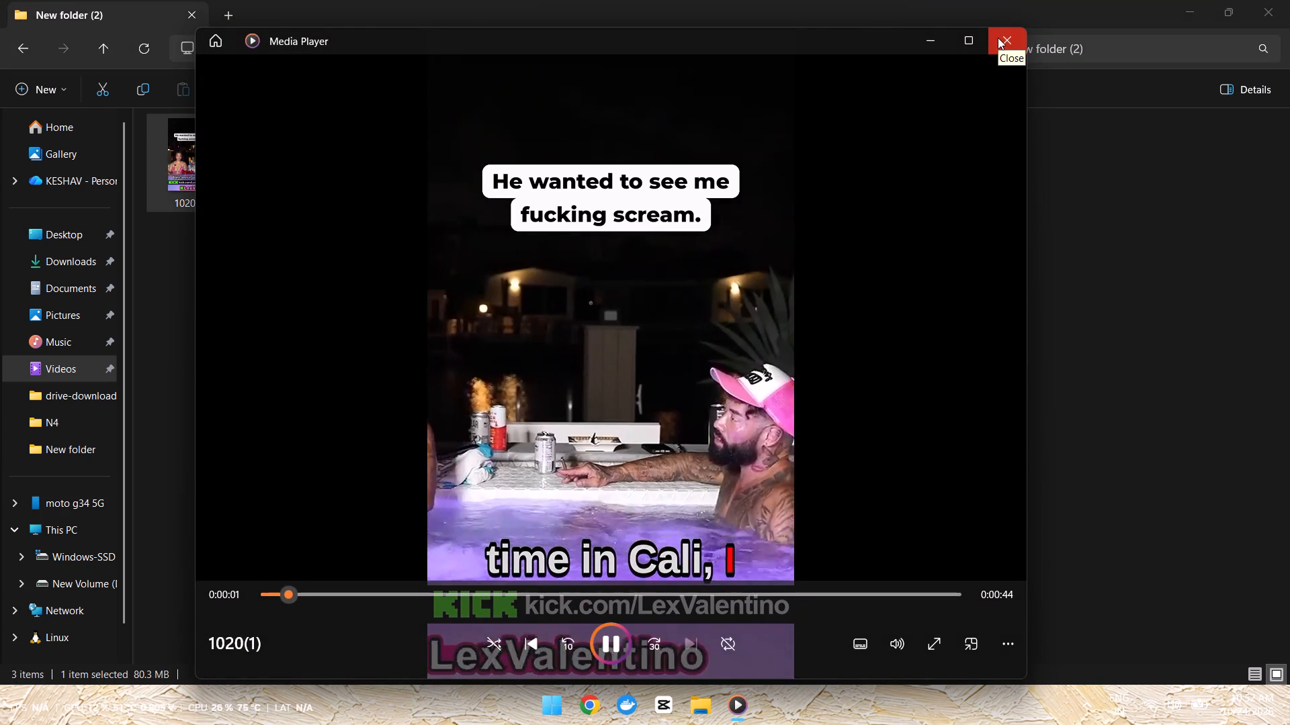
pyautogui.click(998, 38)
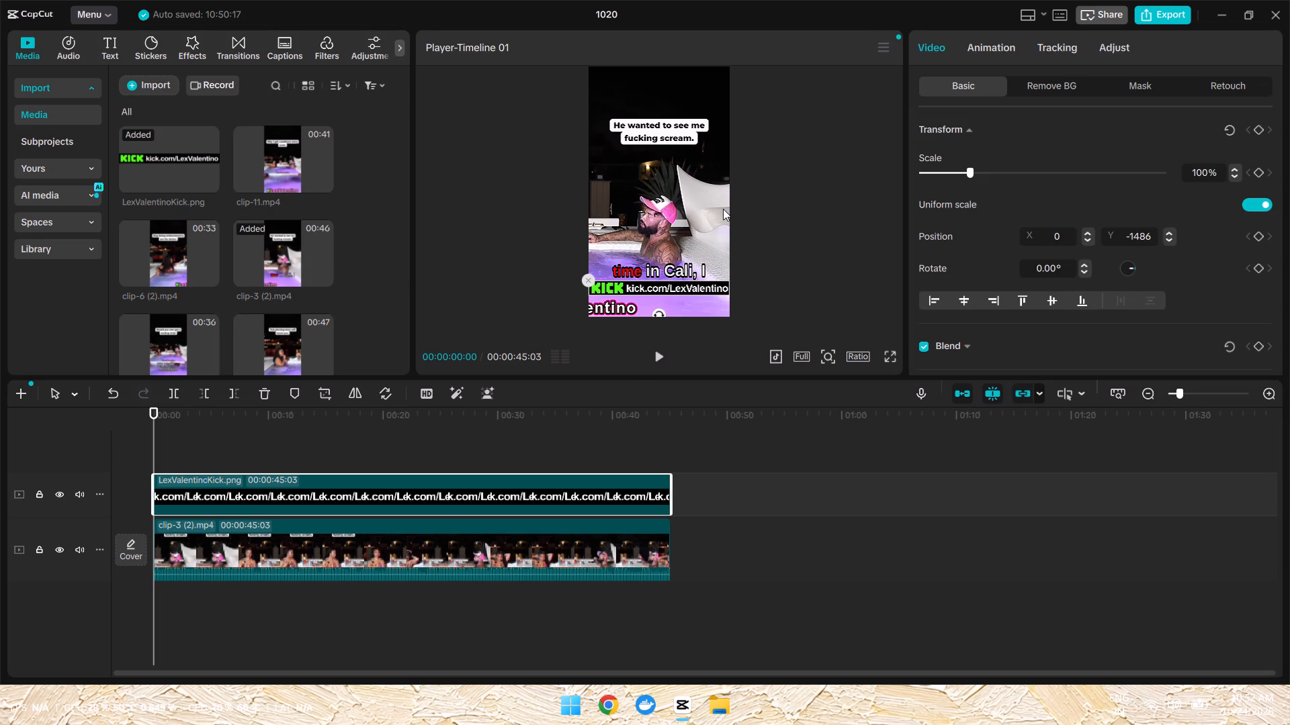
# In CapCut, add clip-6 (2).mp4 from the imported media directly after clip-3 (2).mp4 on the main track.
pyautogui.moveTo(163, 255); pyautogui.dragTo(231, 284)
pyautogui.moveTo(231, 284); pyautogui.dragTo(682, 529)
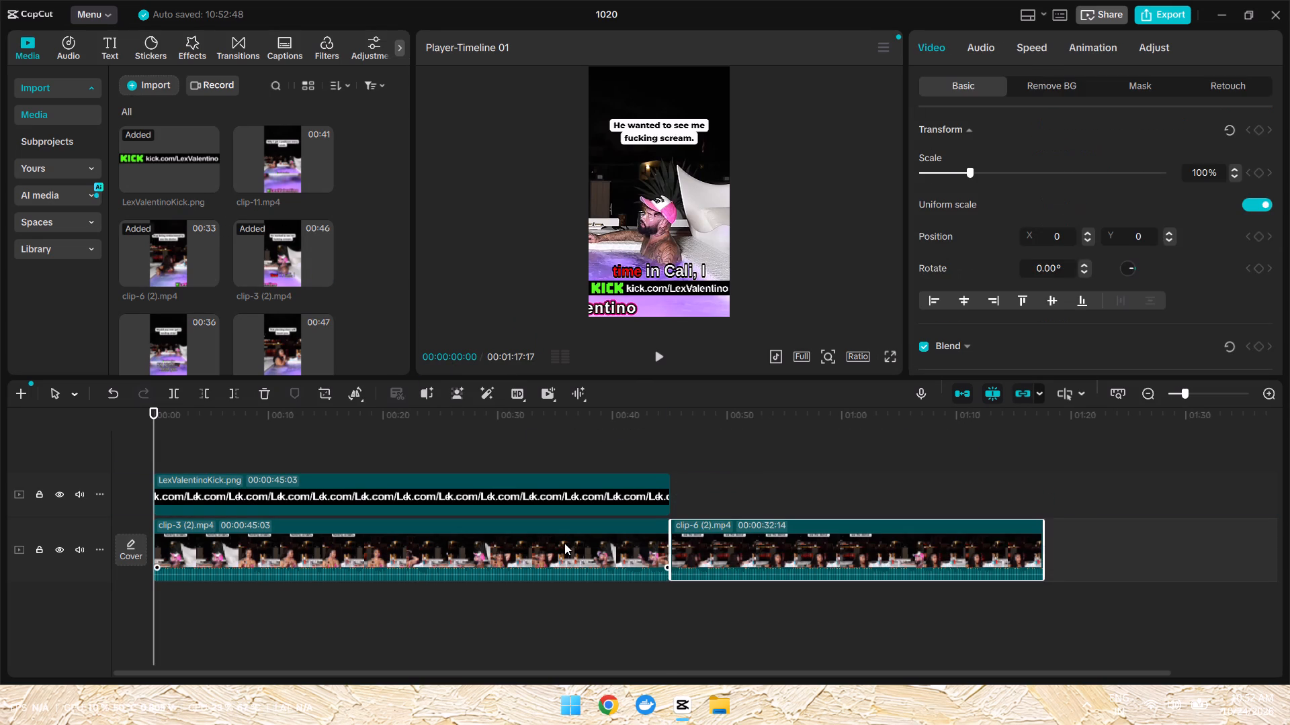
# Delete clip-3 (2).mp4 from the main timeline track, leaving clip-6 (2).mp4 there.
pyautogui.click(564, 543)
pyautogui.press('Delete')
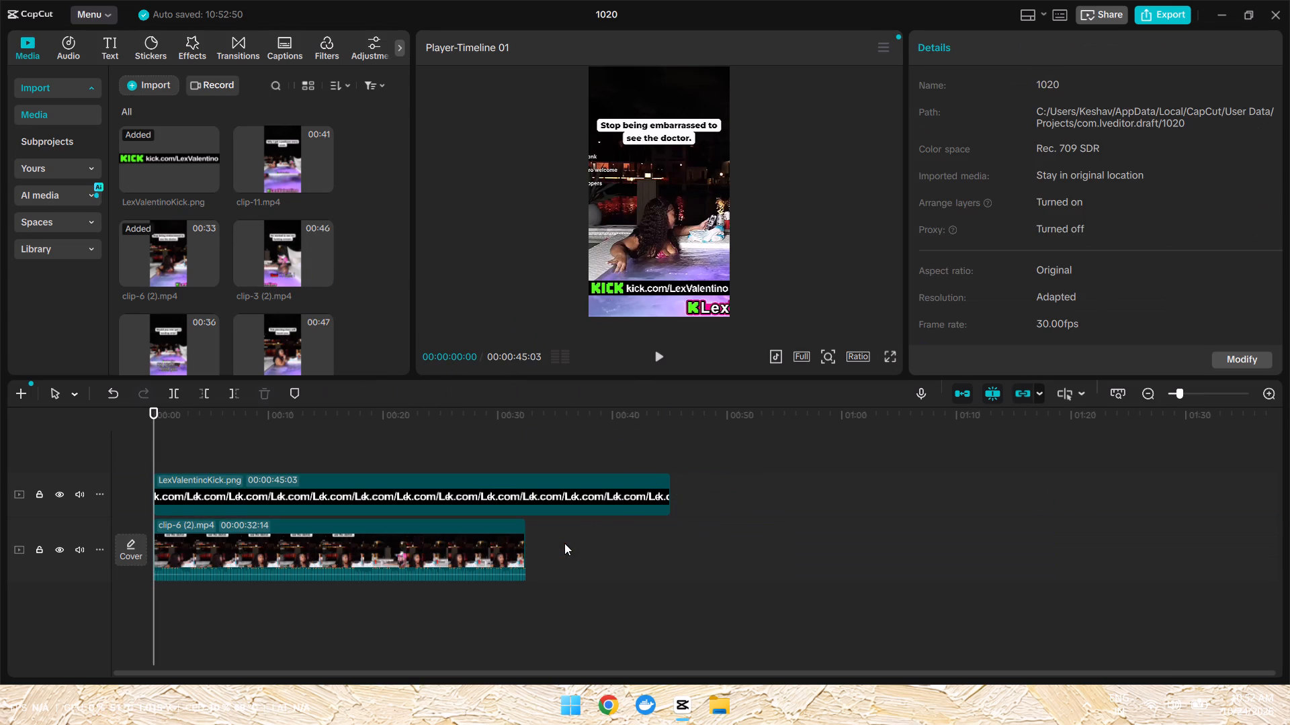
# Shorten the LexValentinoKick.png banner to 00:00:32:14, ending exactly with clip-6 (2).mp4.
pyautogui.moveTo(671, 493); pyautogui.dragTo(525, 507)
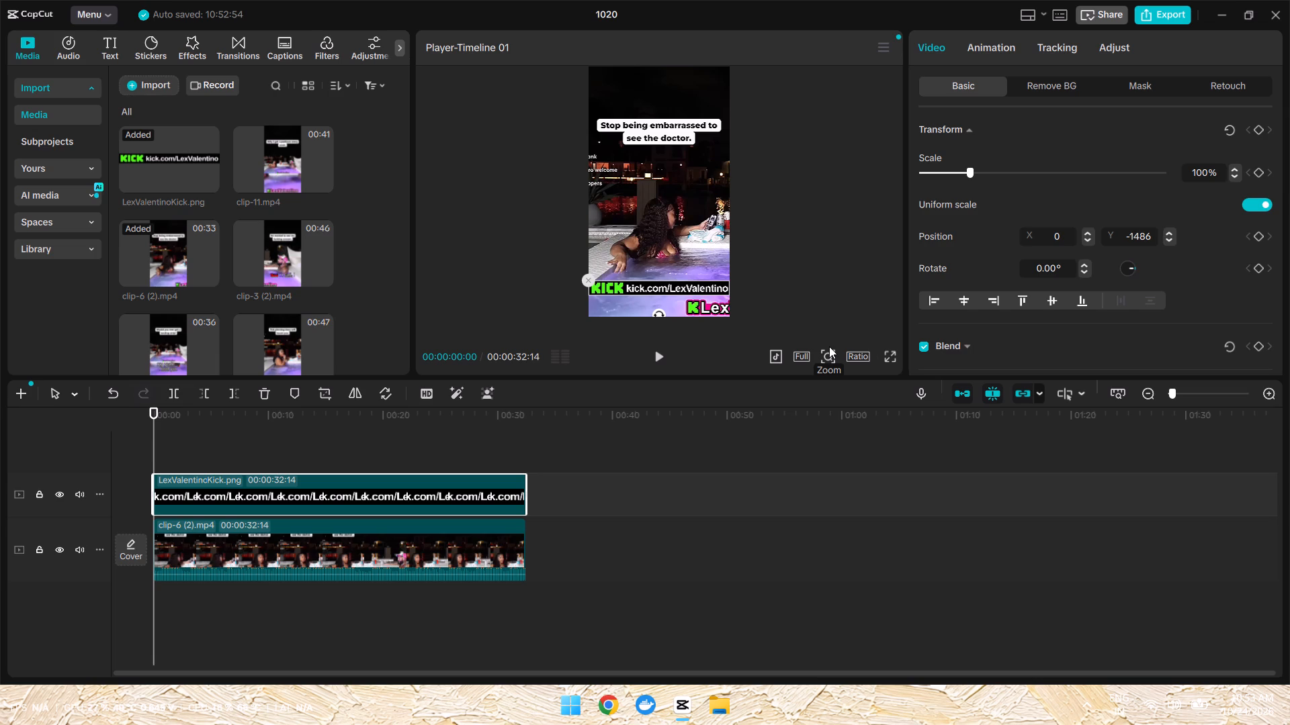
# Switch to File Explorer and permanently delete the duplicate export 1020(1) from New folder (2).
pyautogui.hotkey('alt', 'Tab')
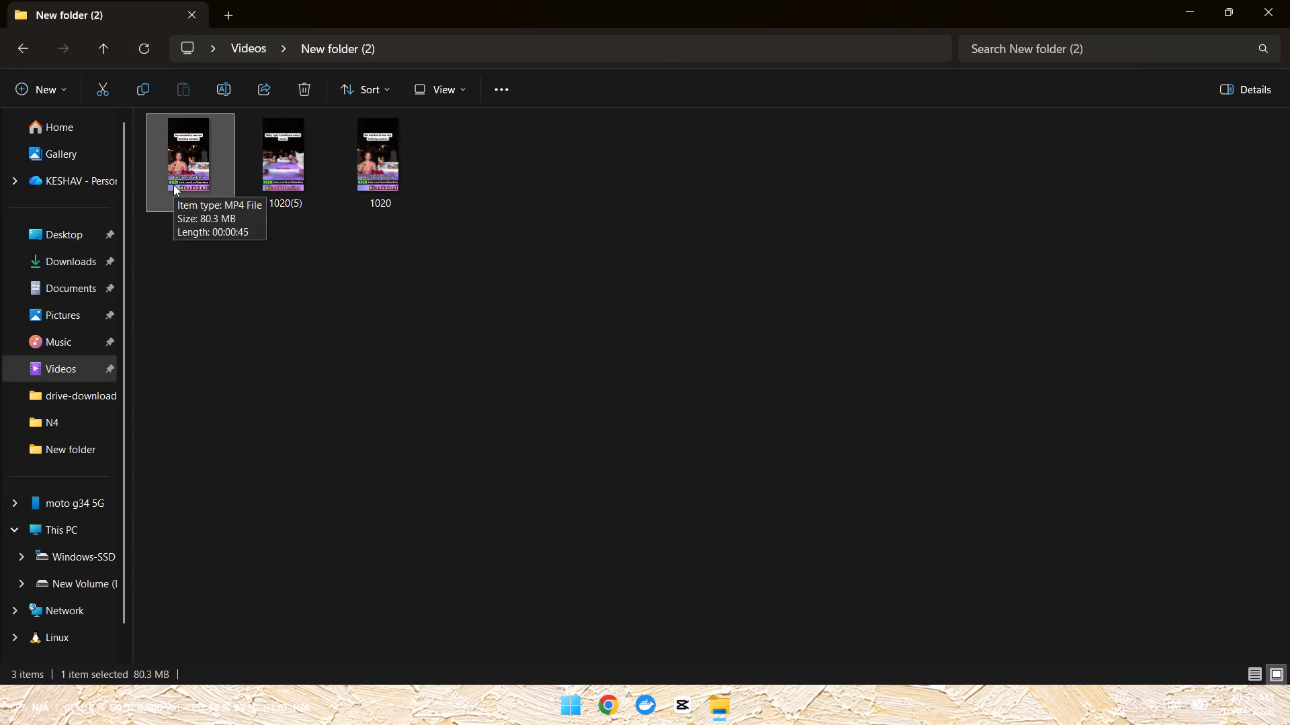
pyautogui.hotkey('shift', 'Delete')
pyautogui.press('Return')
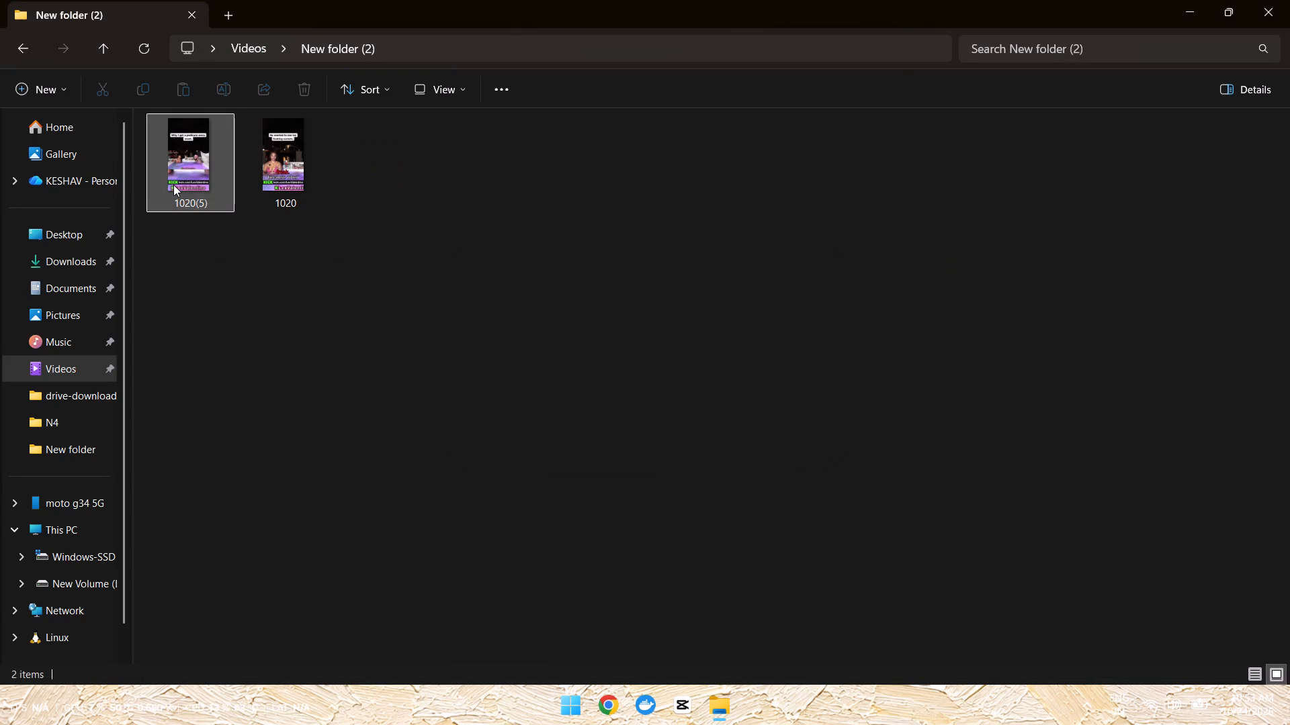
# Open the exported video 1020(5) to check it and close the player.
pyautogui.doubleClick(179, 172)
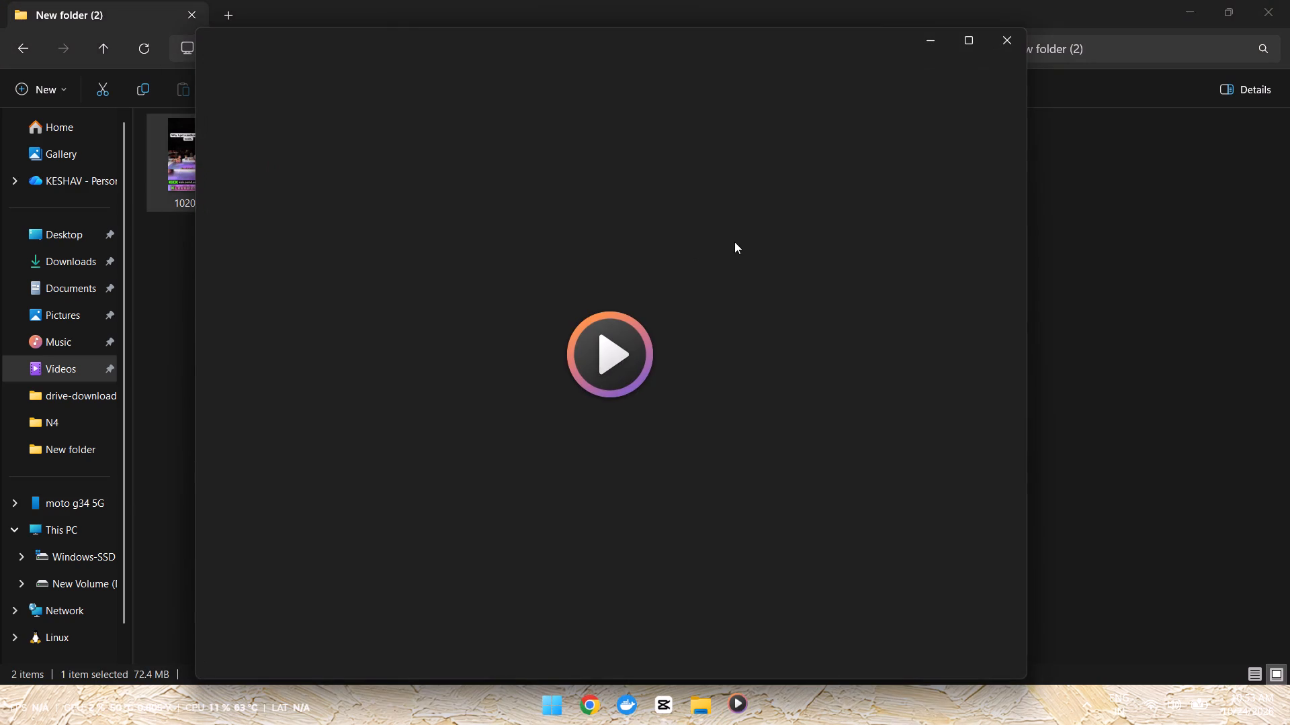
pyautogui.click(996, 48)
# Return to CapCut and place clip-11.mp4 from the imported media directly after clip-6 (2).mp4 on the main track.
pyautogui.hotkey('alt', 'Tab')
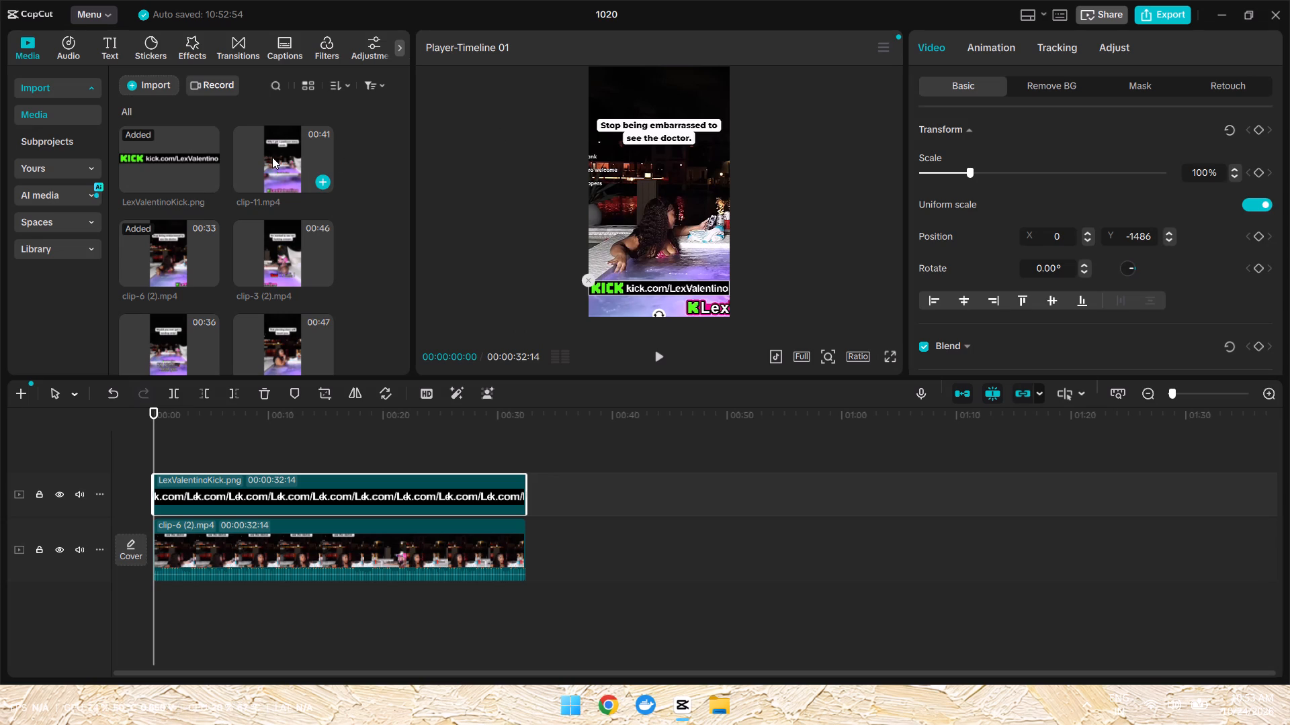
pyautogui.moveTo(272, 157); pyautogui.dragTo(531, 519)
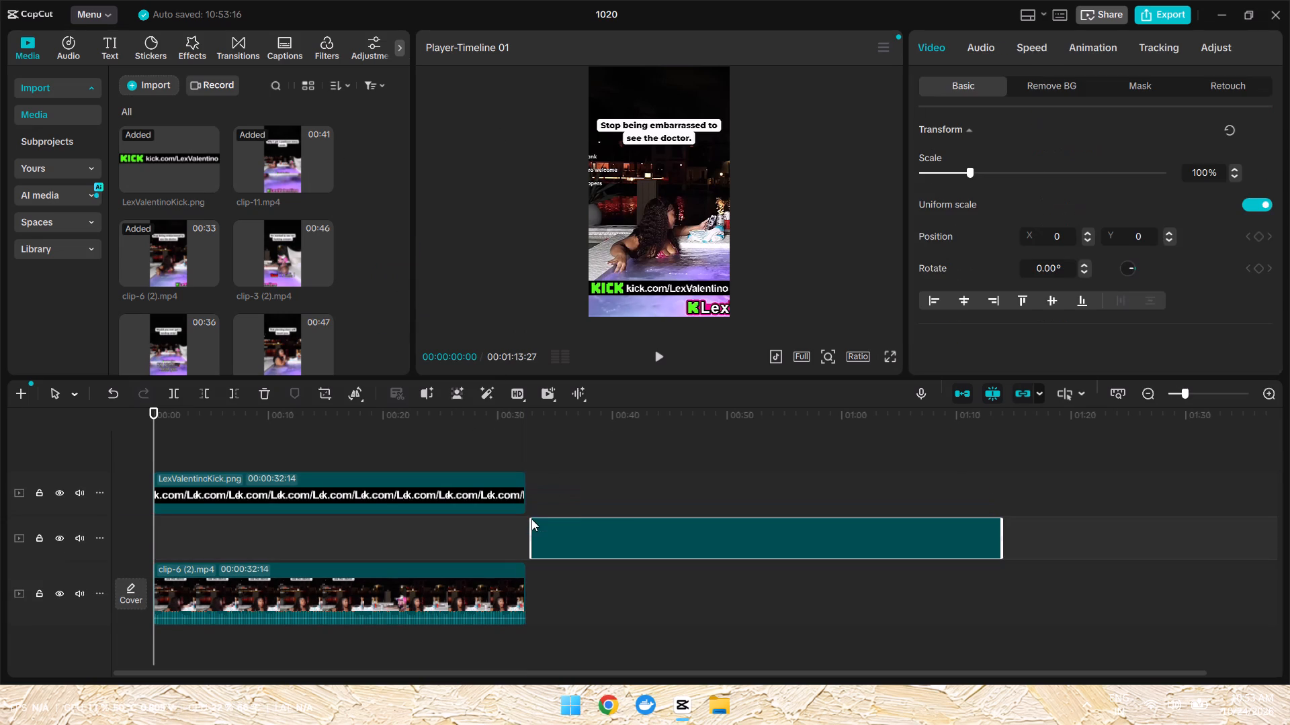
pyautogui.moveTo(568, 526); pyautogui.dragTo(572, 575)
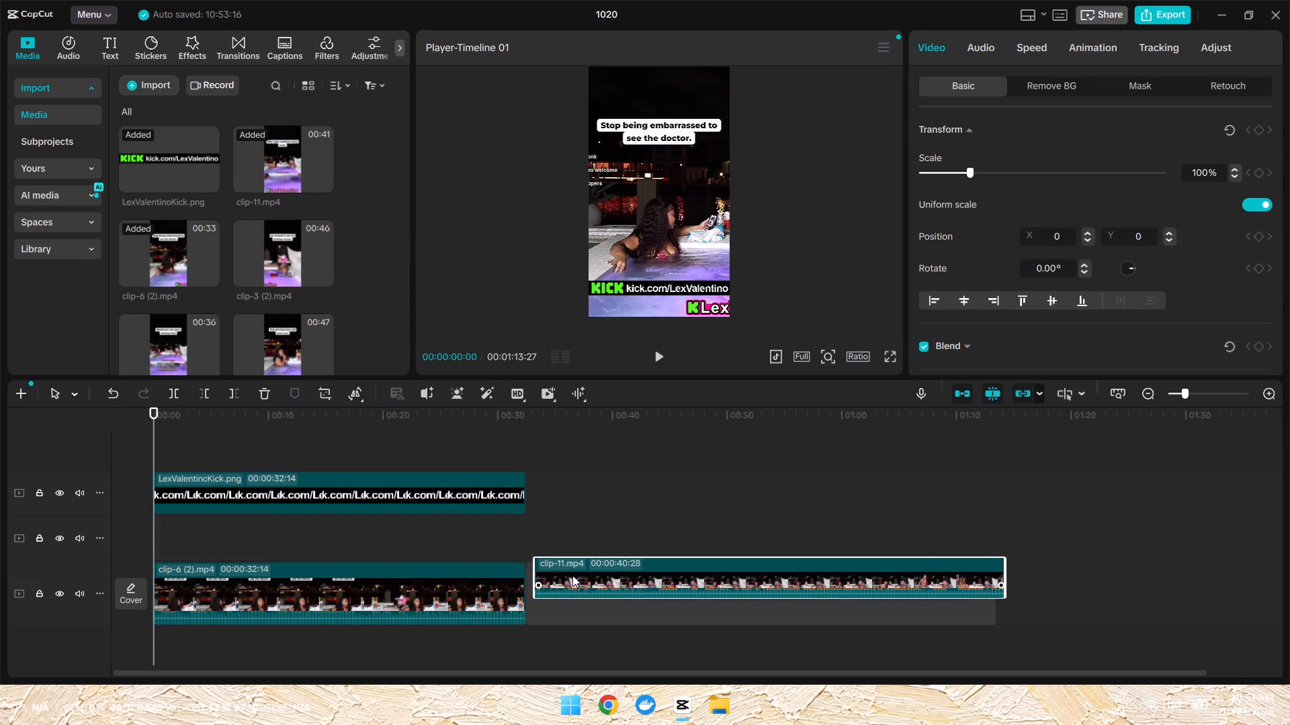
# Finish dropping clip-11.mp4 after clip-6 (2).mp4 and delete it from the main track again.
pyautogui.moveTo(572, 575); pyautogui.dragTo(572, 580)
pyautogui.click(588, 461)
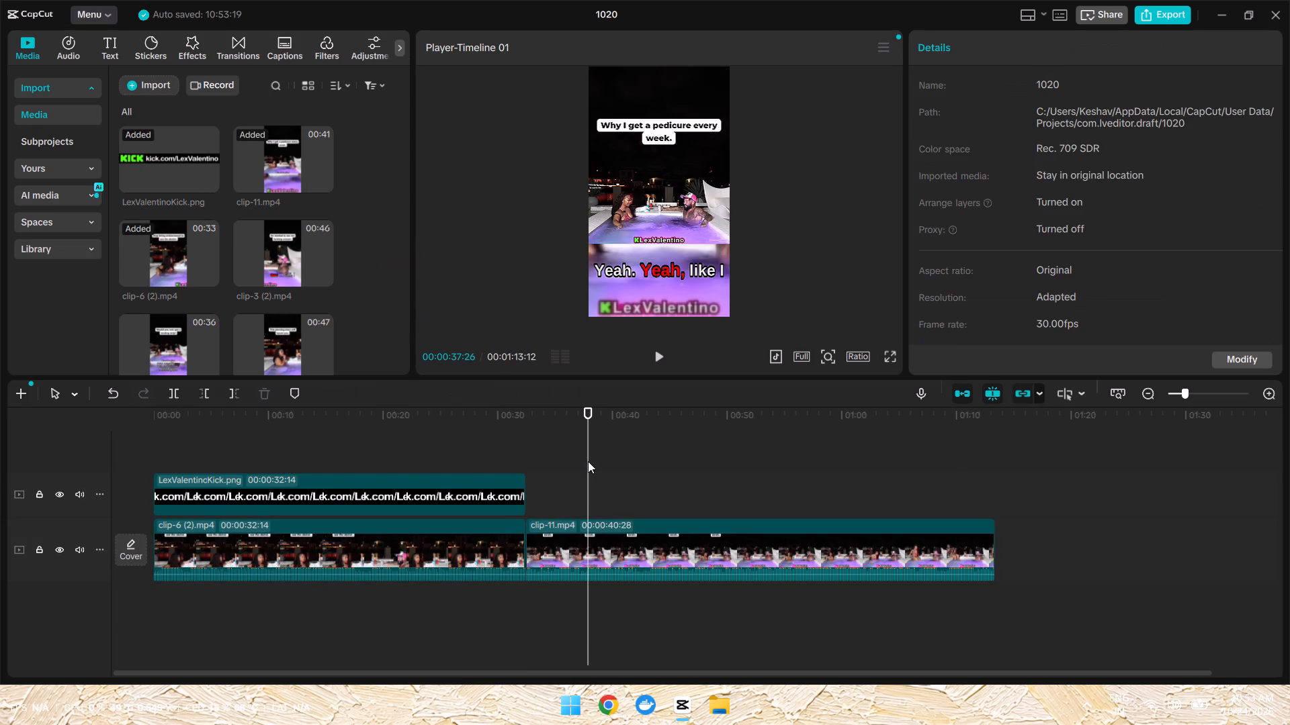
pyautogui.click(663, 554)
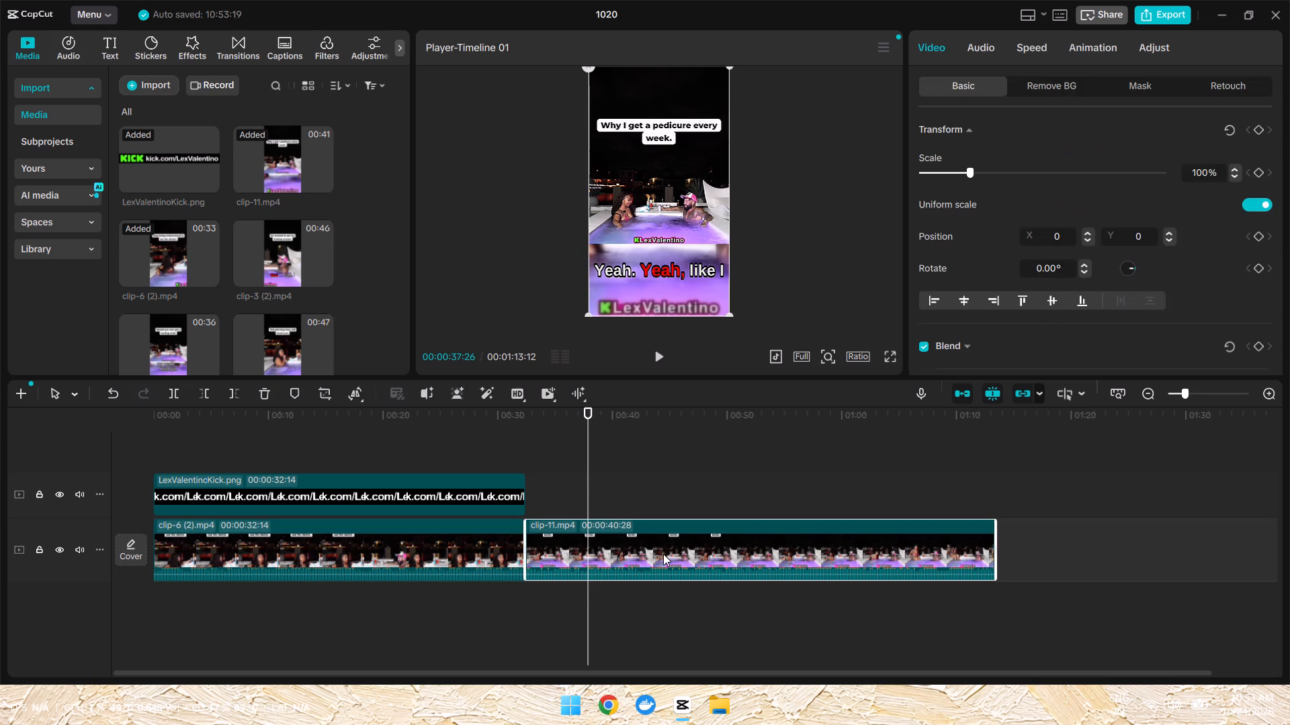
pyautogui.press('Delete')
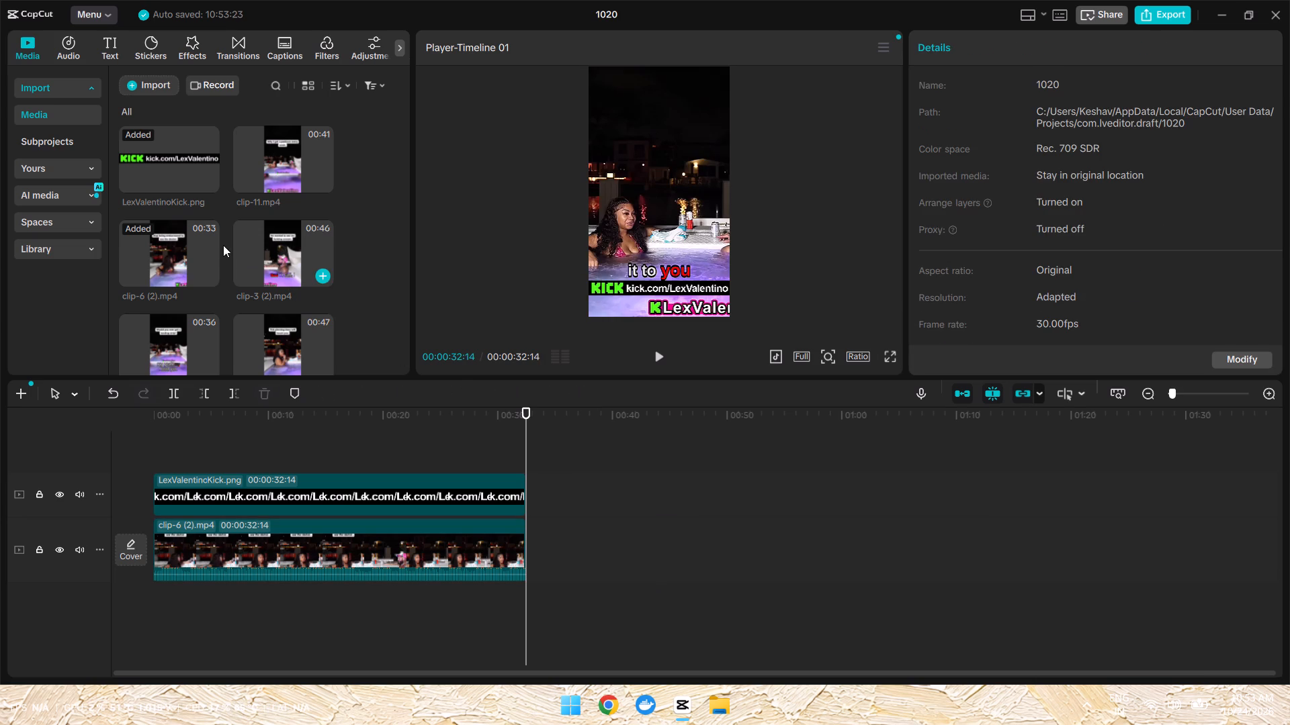
# Export the clip-6 (2).mp4 timeline with its banner at a frame rate of 60fps and close the export window.
pyautogui.click(1162, 8)
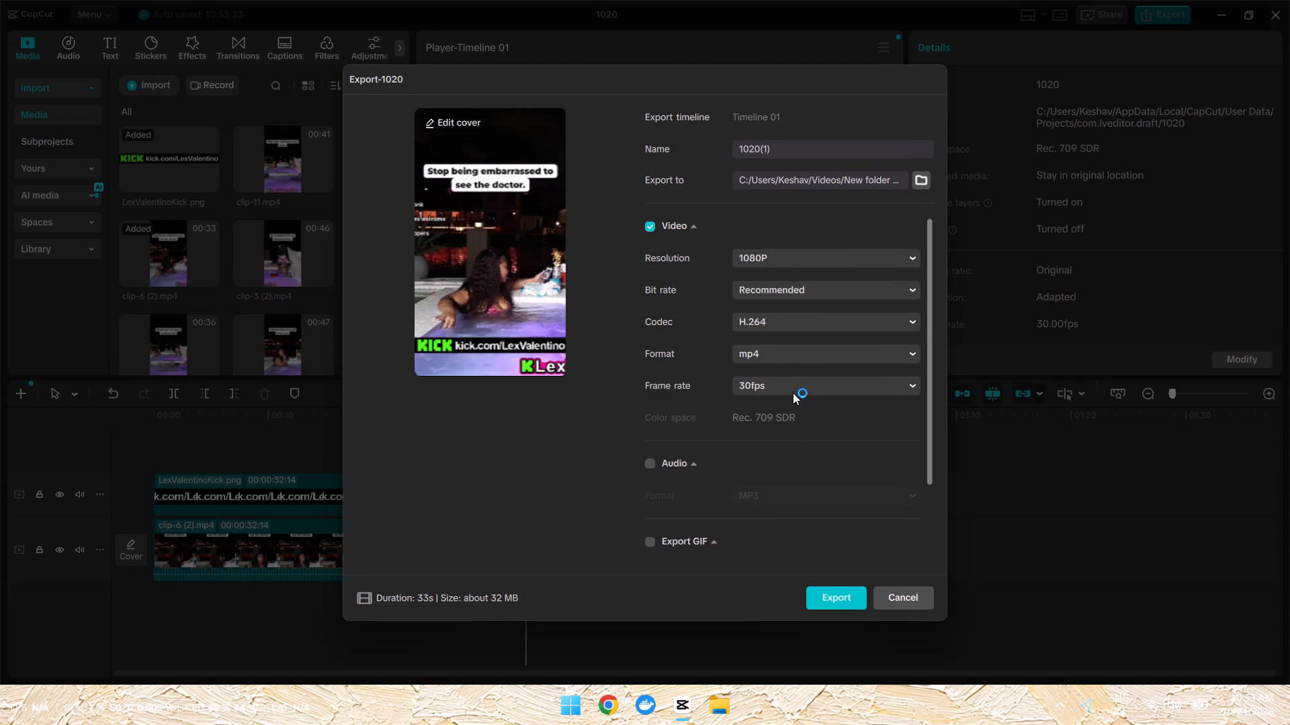
pyautogui.click(793, 379)
pyautogui.click(787, 579)
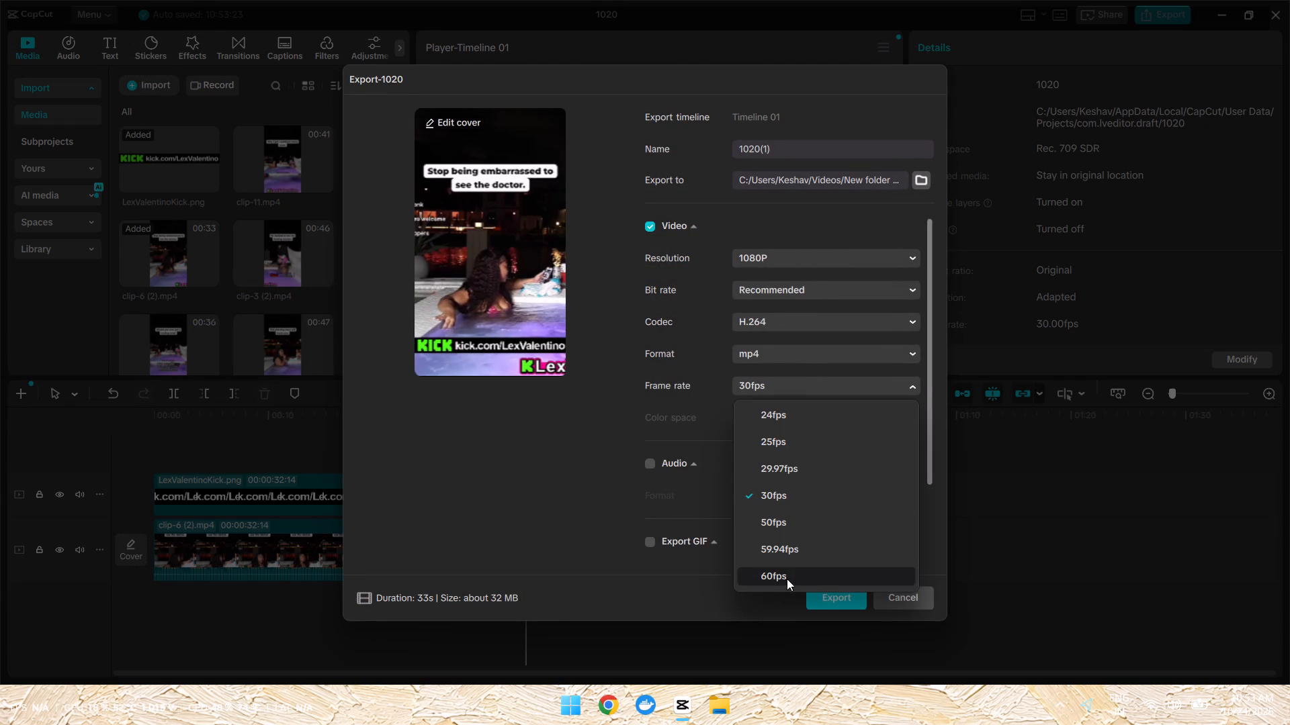
pyautogui.click(825, 606)
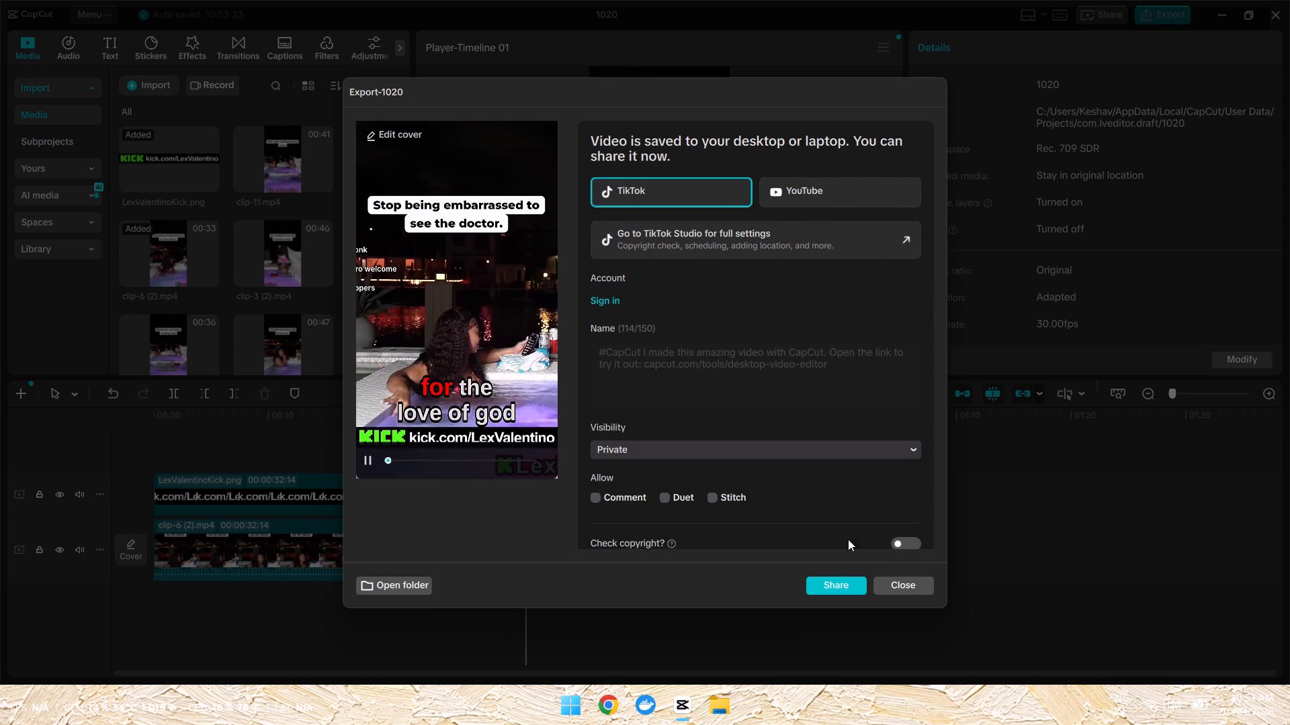
pyautogui.click(898, 587)
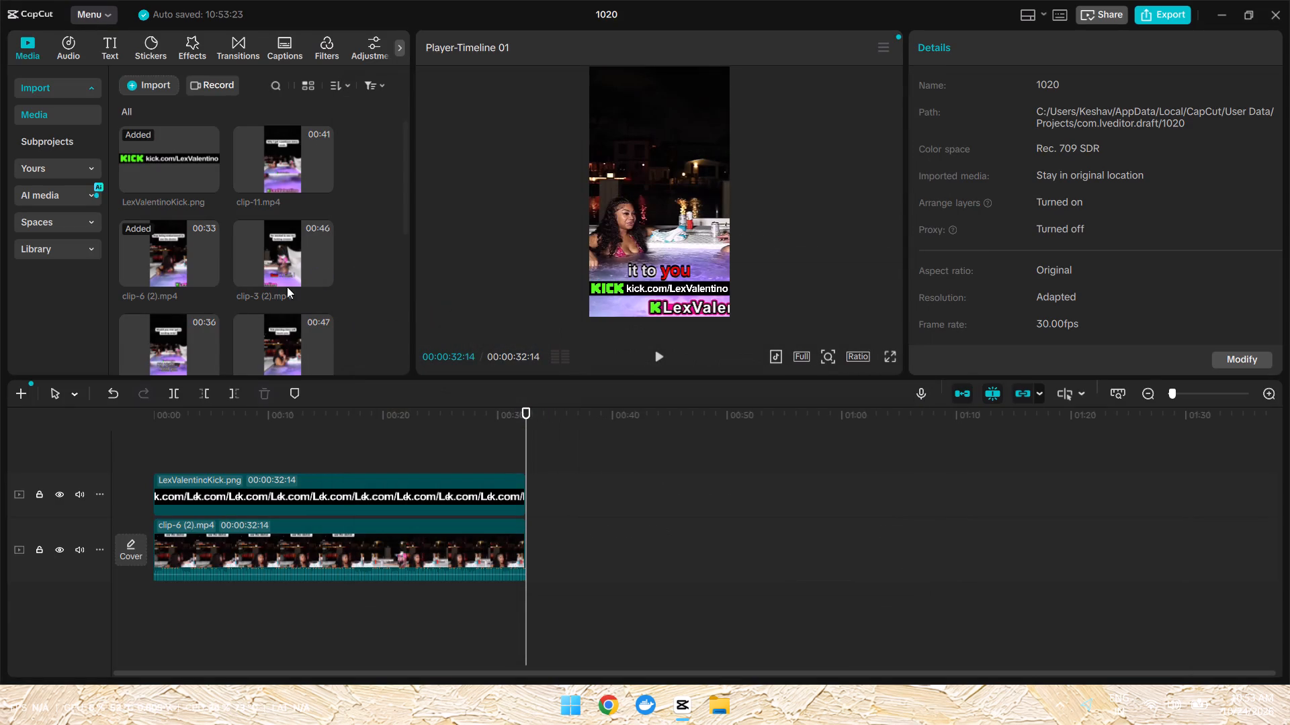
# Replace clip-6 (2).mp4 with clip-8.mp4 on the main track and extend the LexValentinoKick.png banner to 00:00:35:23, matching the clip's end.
pyautogui.scroll(-1, 287, 287)
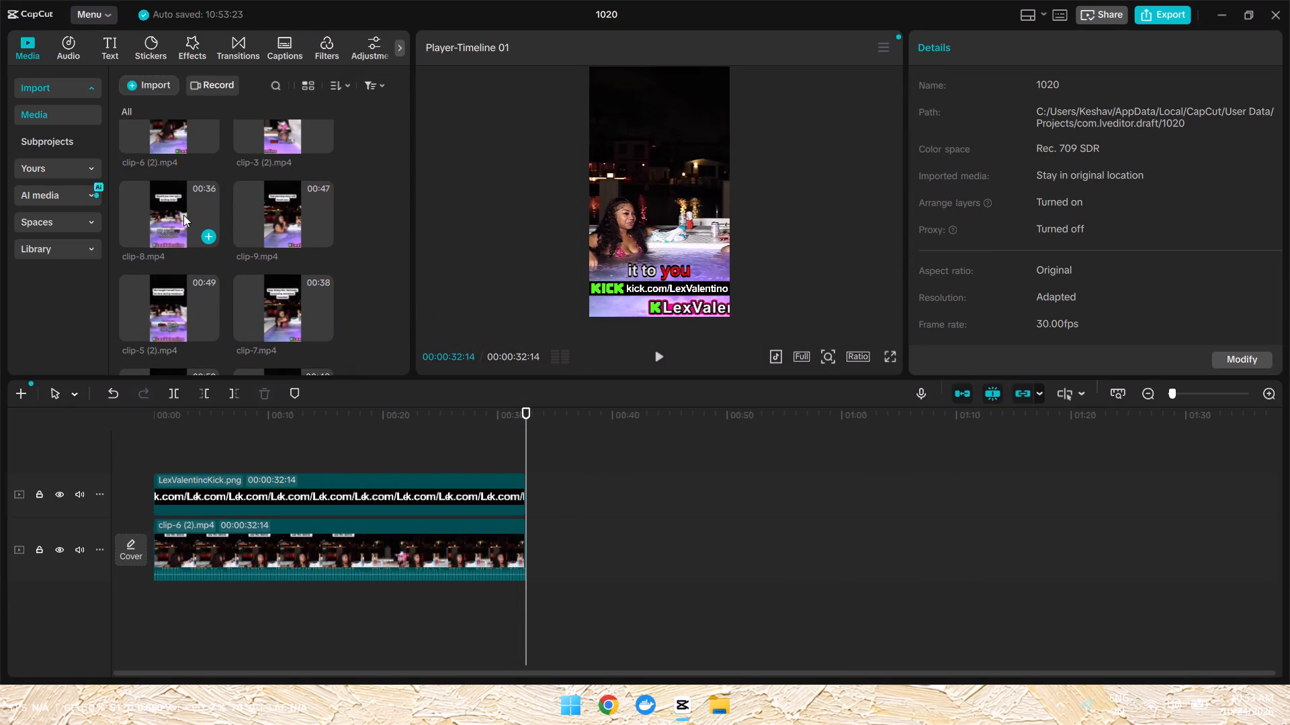
pyautogui.moveTo(183, 215); pyautogui.dragTo(568, 569)
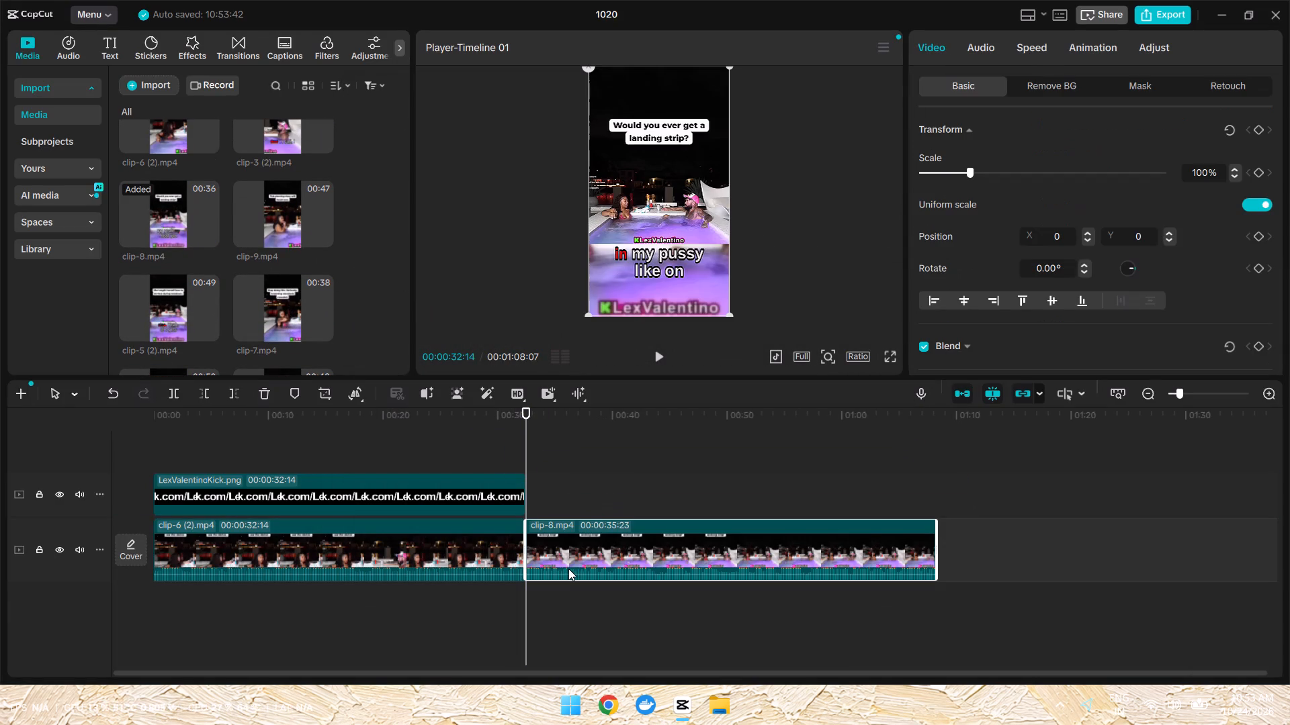
pyautogui.click(410, 542)
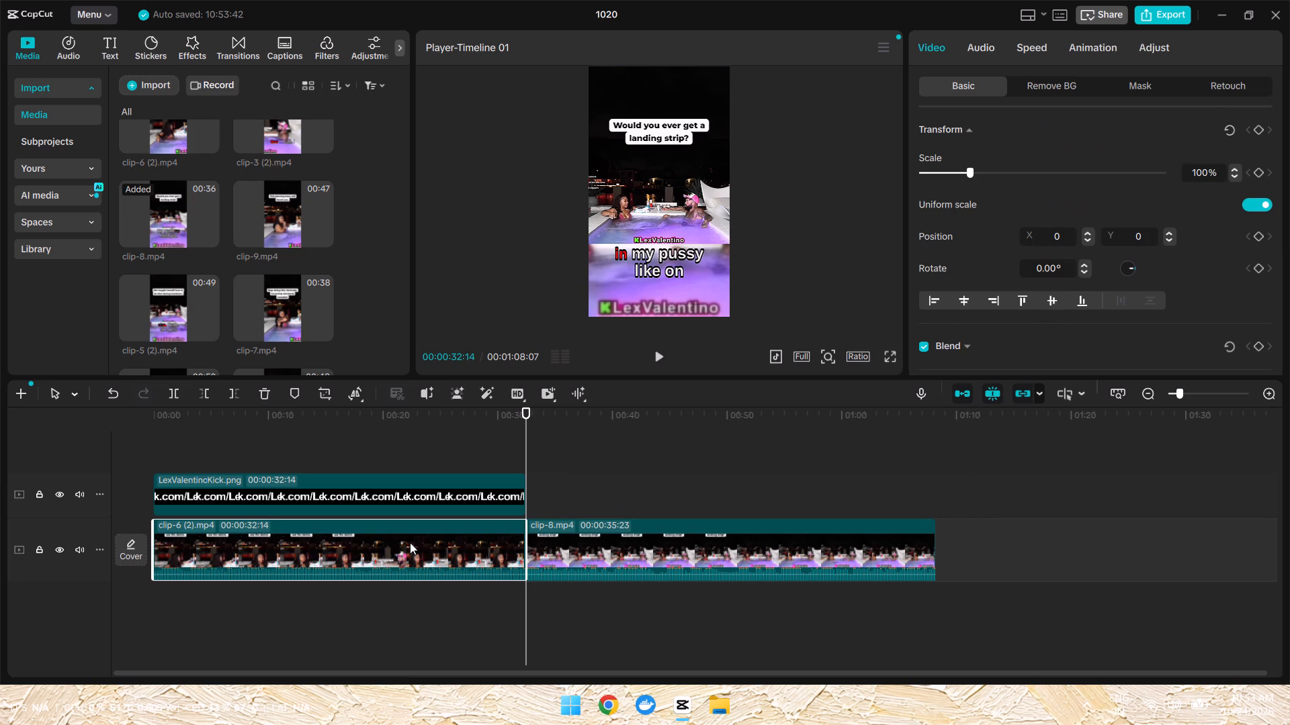
pyautogui.press('Delete')
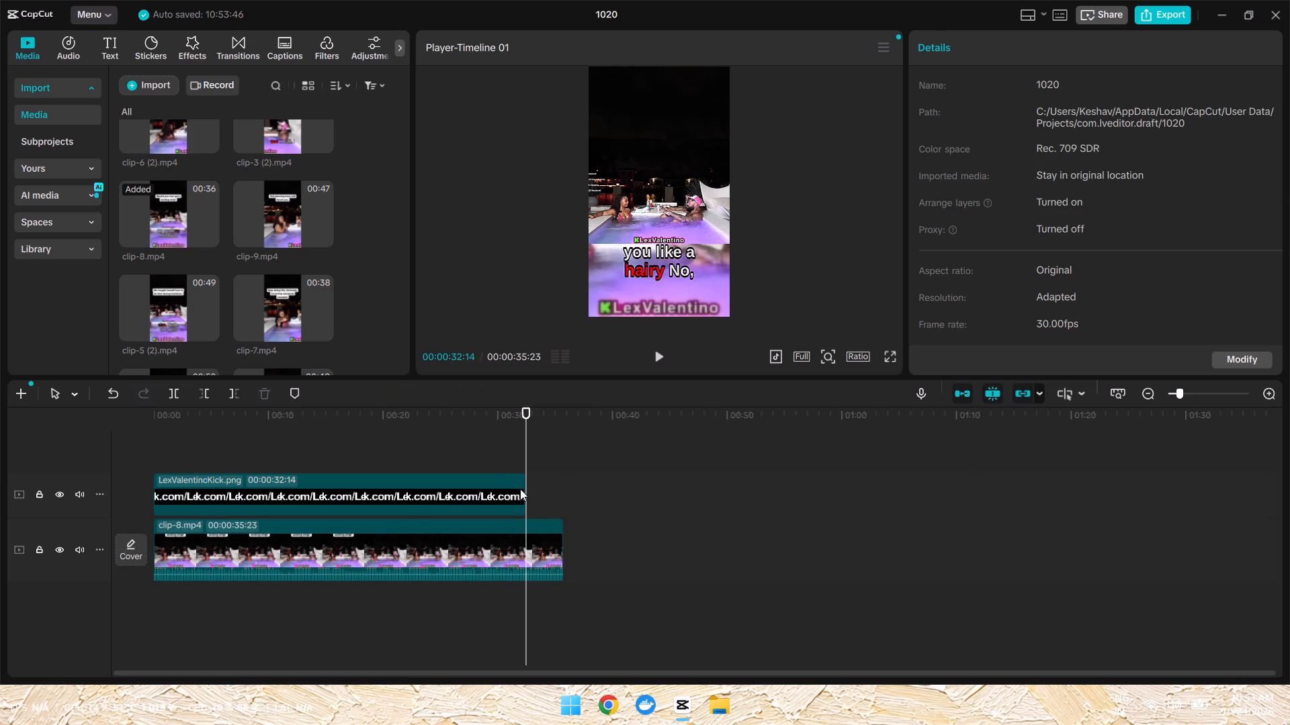
pyautogui.moveTo(524, 492); pyautogui.dragTo(558, 503)
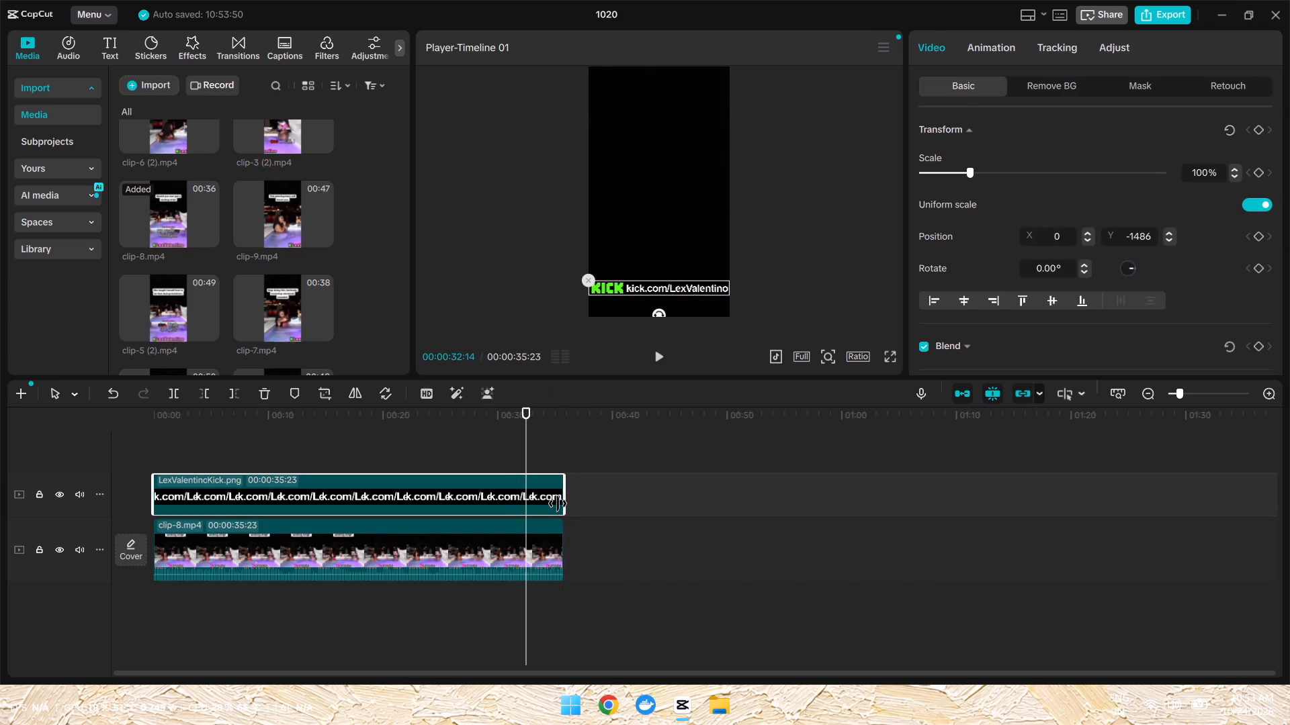
# Export the clip-8.mp4 timeline with its banner at a frame rate of 60fps and close the export window.
pyautogui.click(1158, 15)
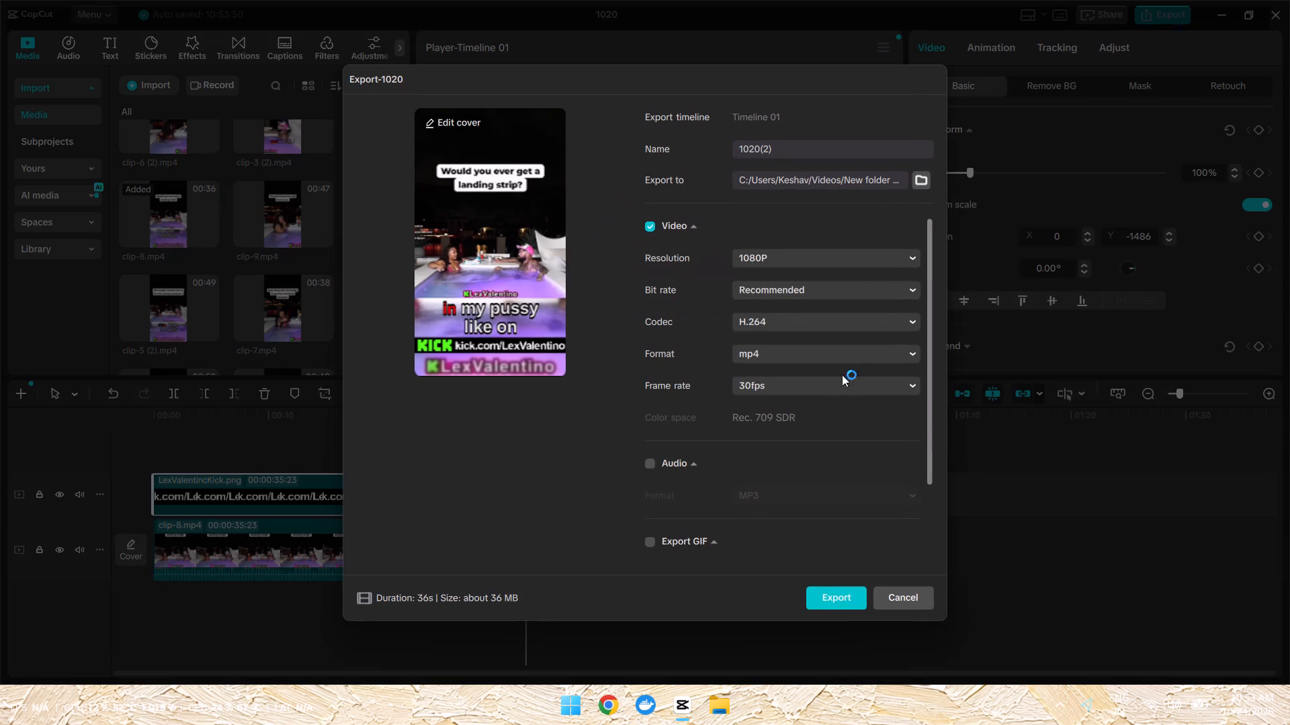
pyautogui.click(823, 378)
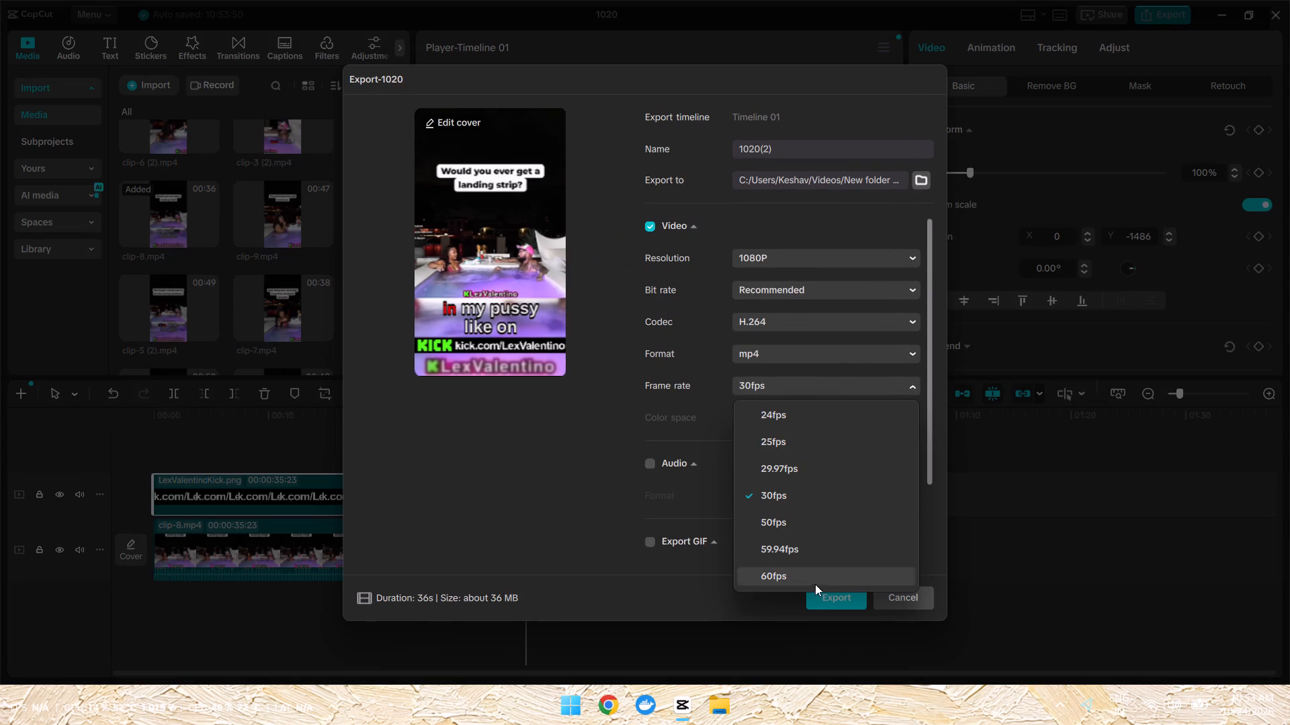
pyautogui.click(815, 585)
pyautogui.click(830, 602)
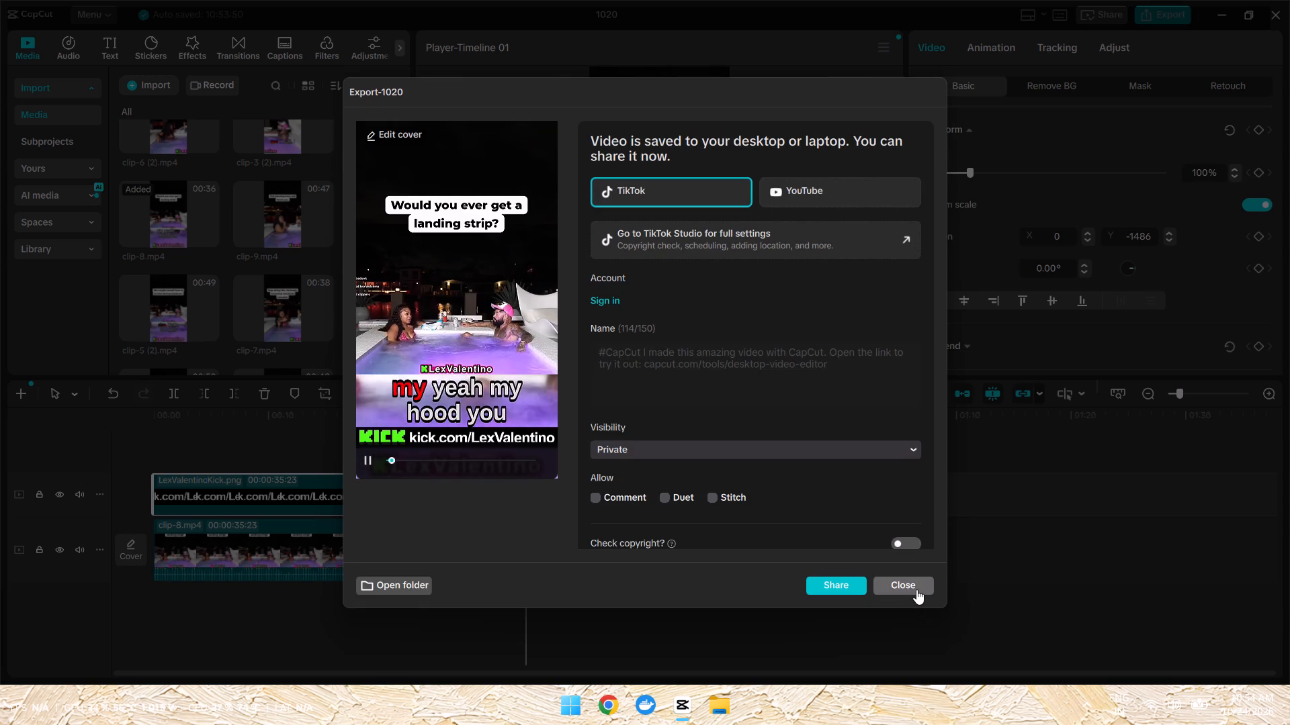
pyautogui.click(916, 589)
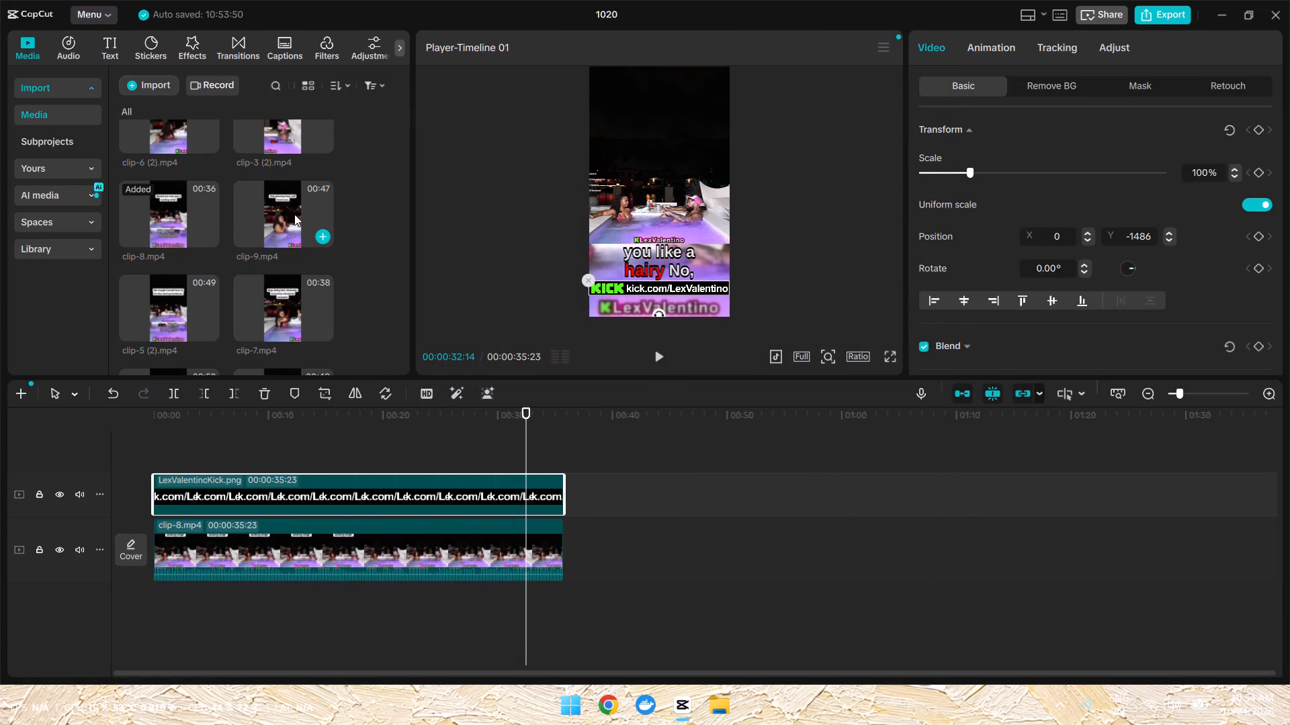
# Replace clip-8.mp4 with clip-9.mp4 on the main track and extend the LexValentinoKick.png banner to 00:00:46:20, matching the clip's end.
pyautogui.moveTo(294, 214); pyautogui.dragTo(608, 570)
pyautogui.click(479, 543)
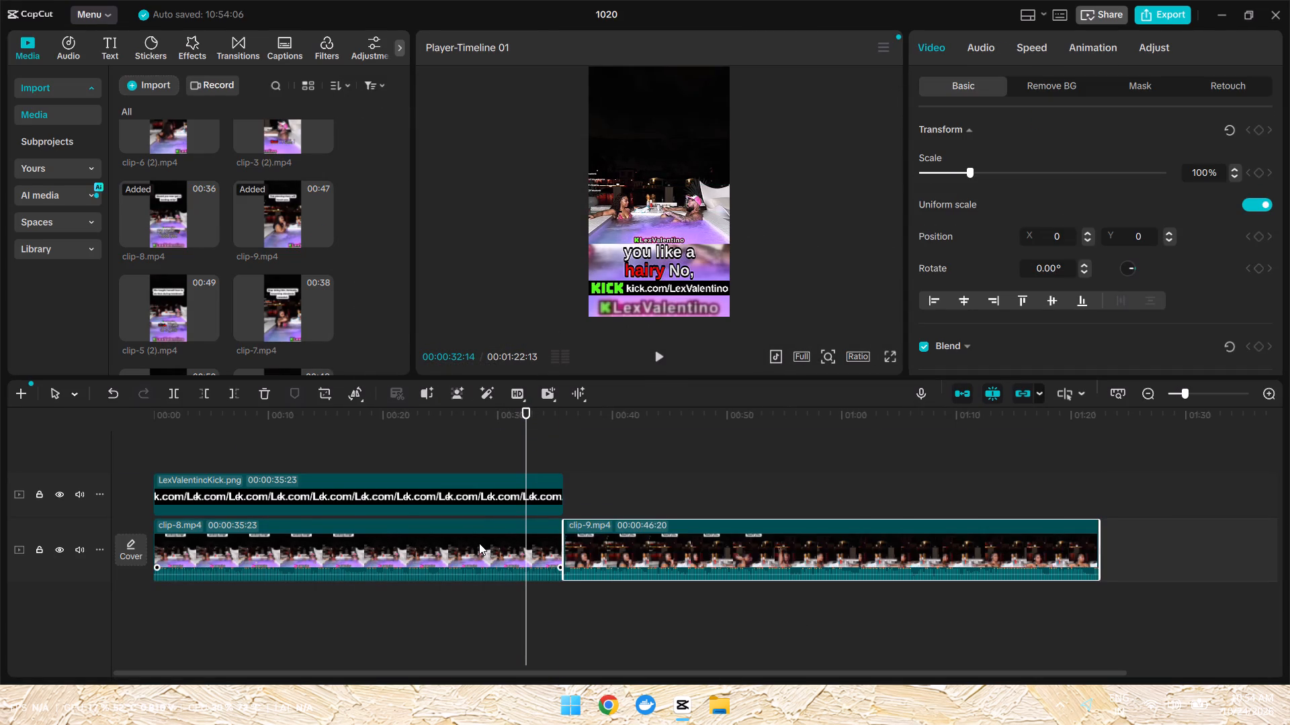
pyautogui.press('Delete')
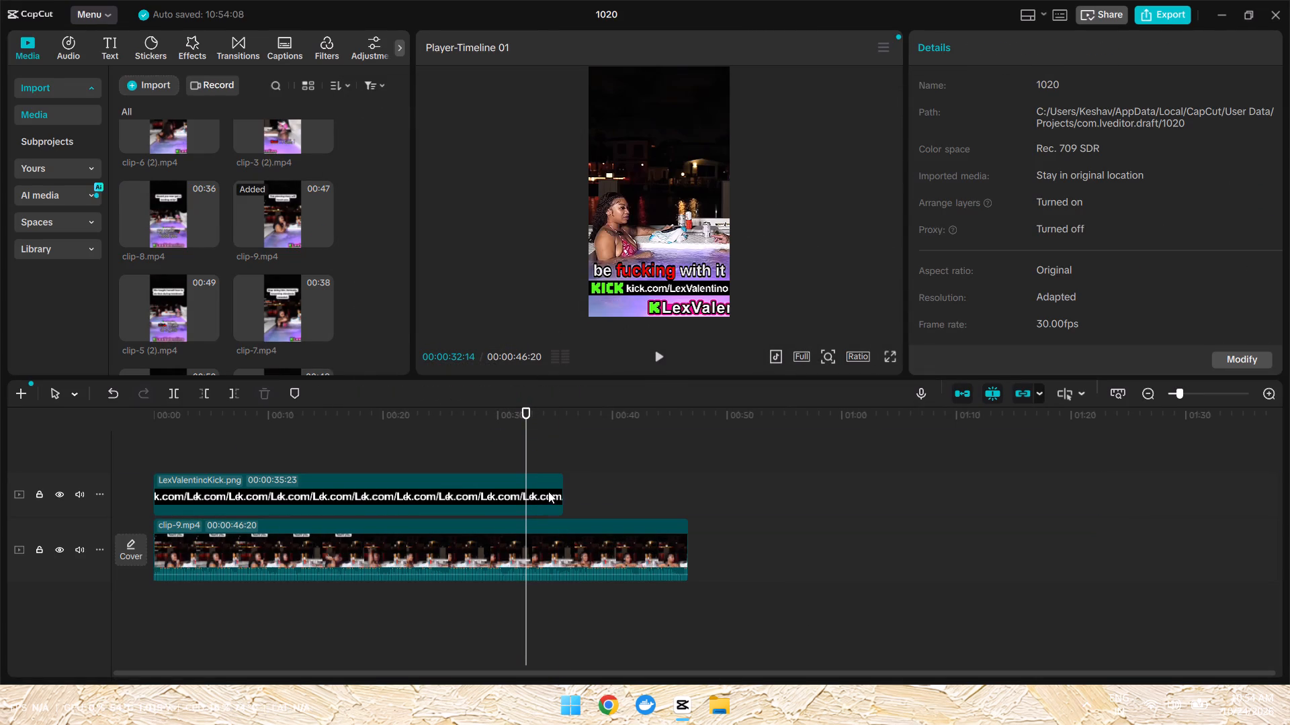
pyautogui.moveTo(562, 486); pyautogui.dragTo(678, 491)
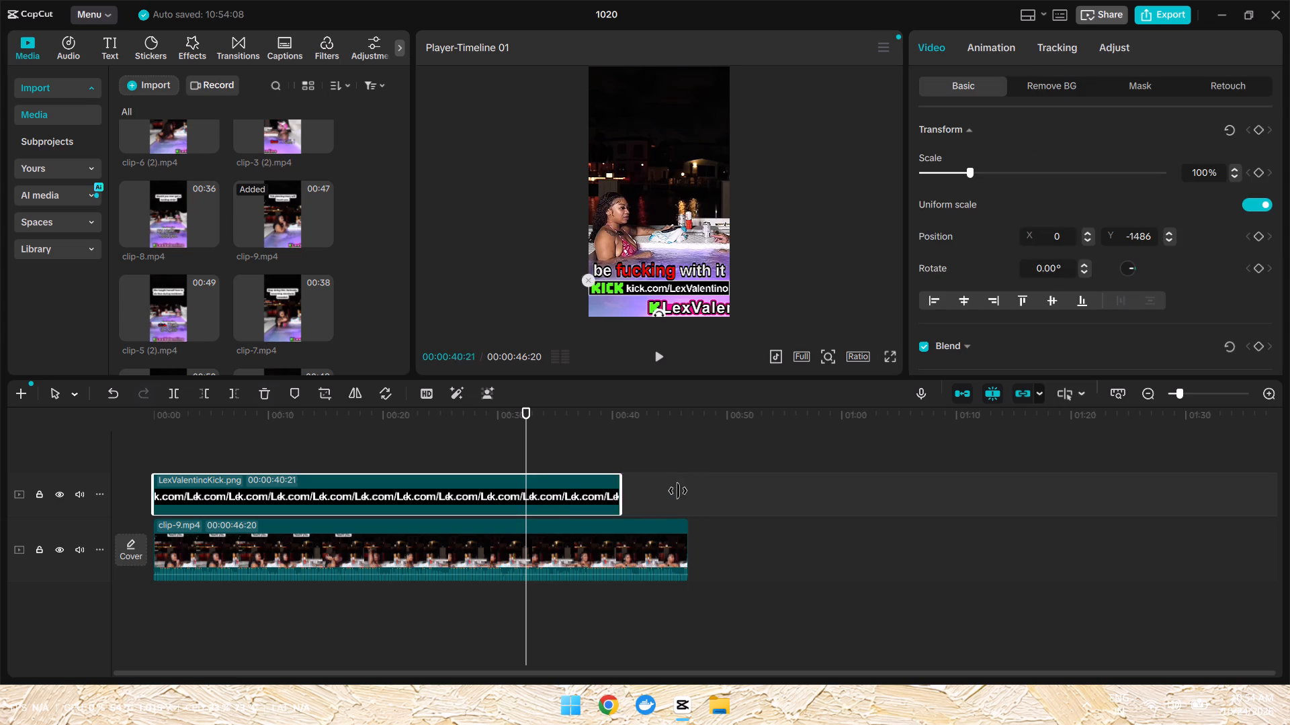
pyautogui.moveTo(678, 491); pyautogui.dragTo(688, 493)
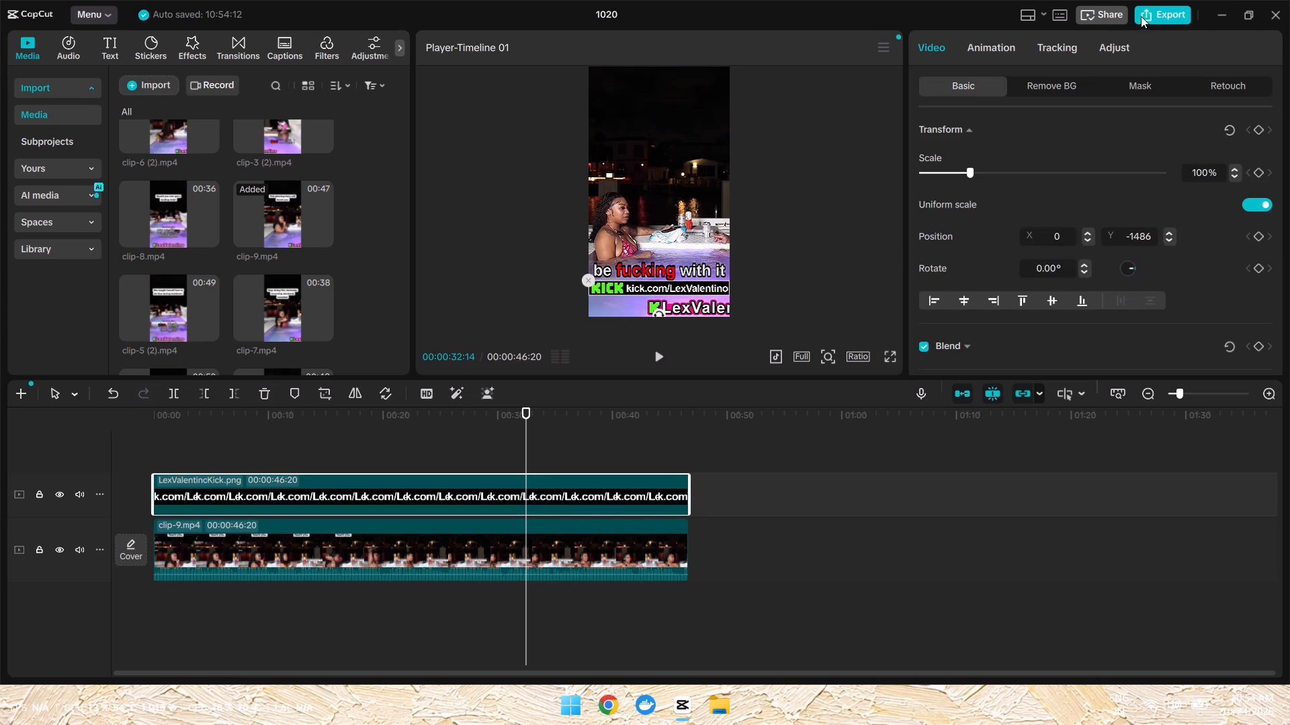
# Export the clip-9.mp4 timeline with its banner at a frame rate of 60fps and close the export window.
pyautogui.click(1153, 14)
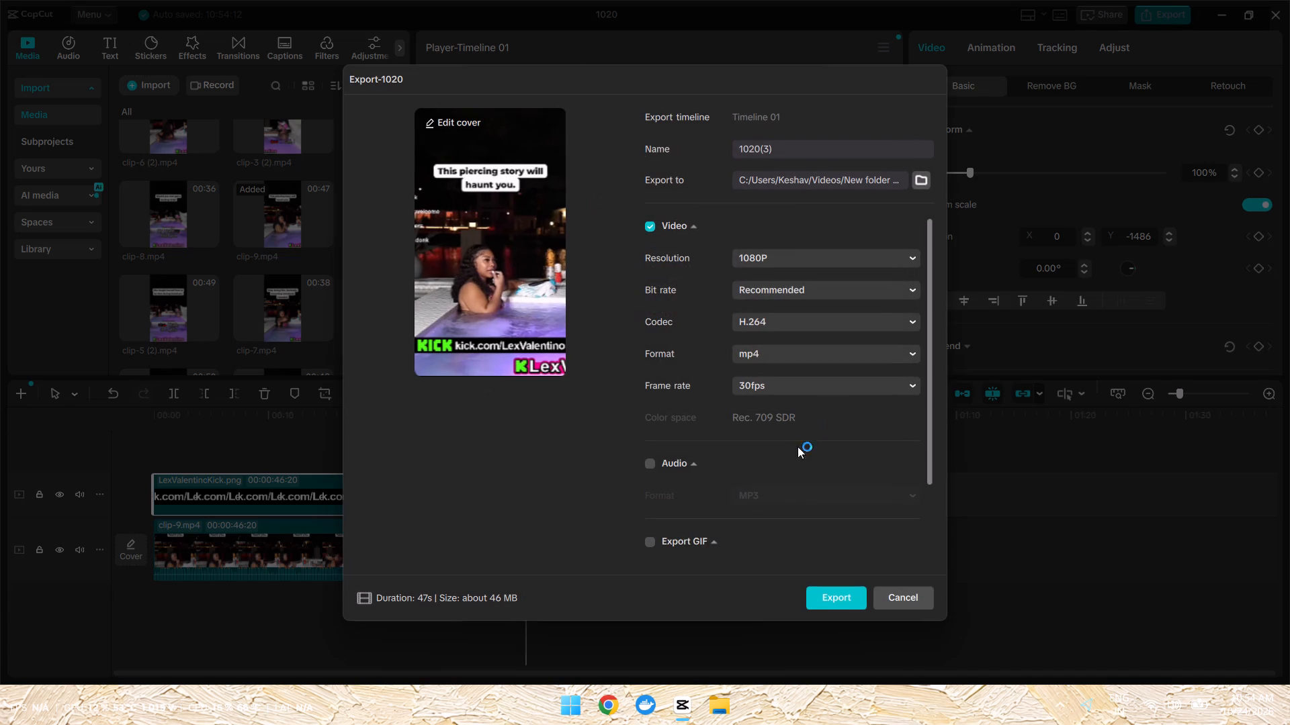
pyautogui.click(831, 384)
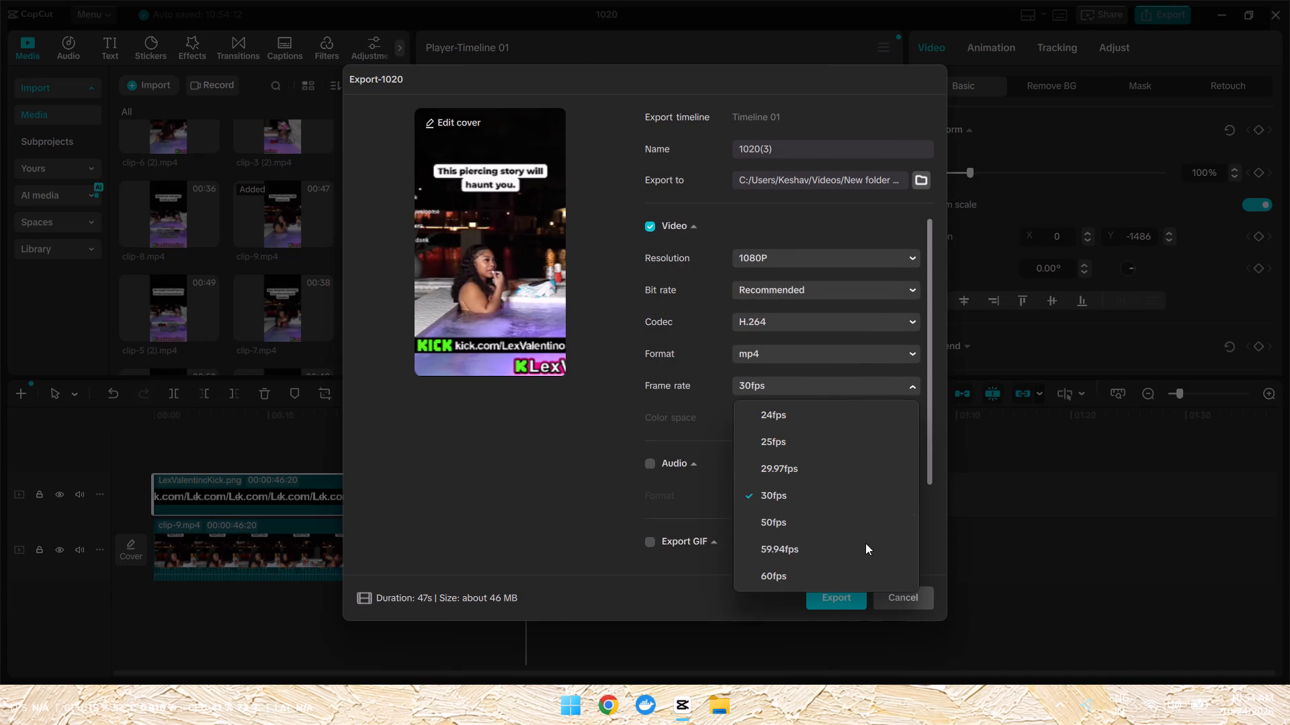
pyautogui.click(822, 577)
pyautogui.moveTo(838, 614); pyautogui.dragTo(836, 600)
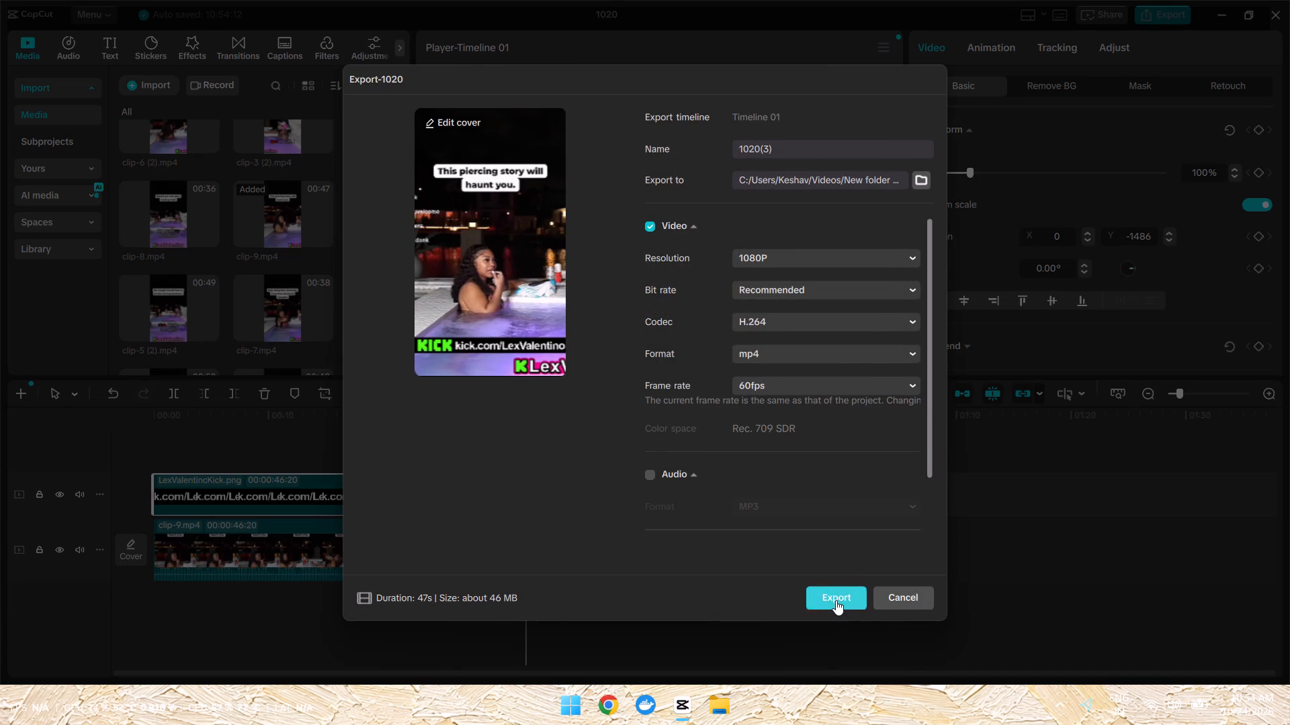
pyautogui.click(836, 600)
pyautogui.click(1059, 709)
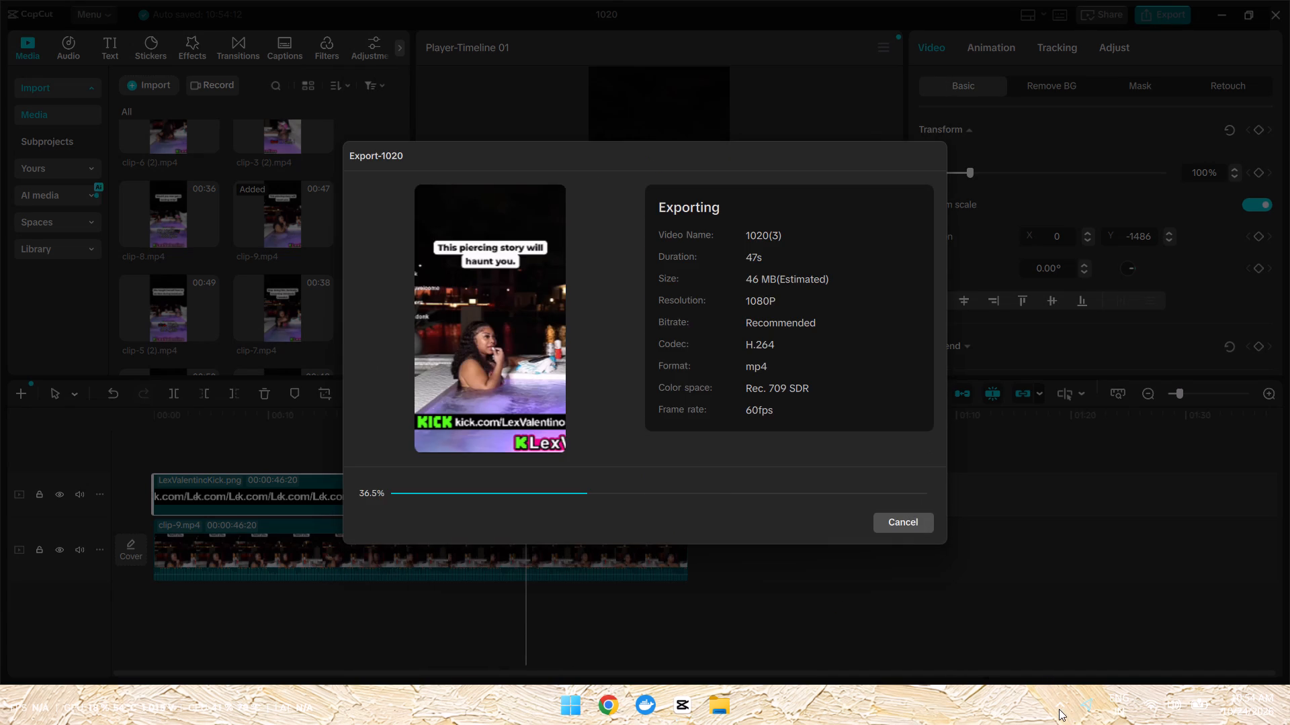
pyautogui.click(1059, 709)
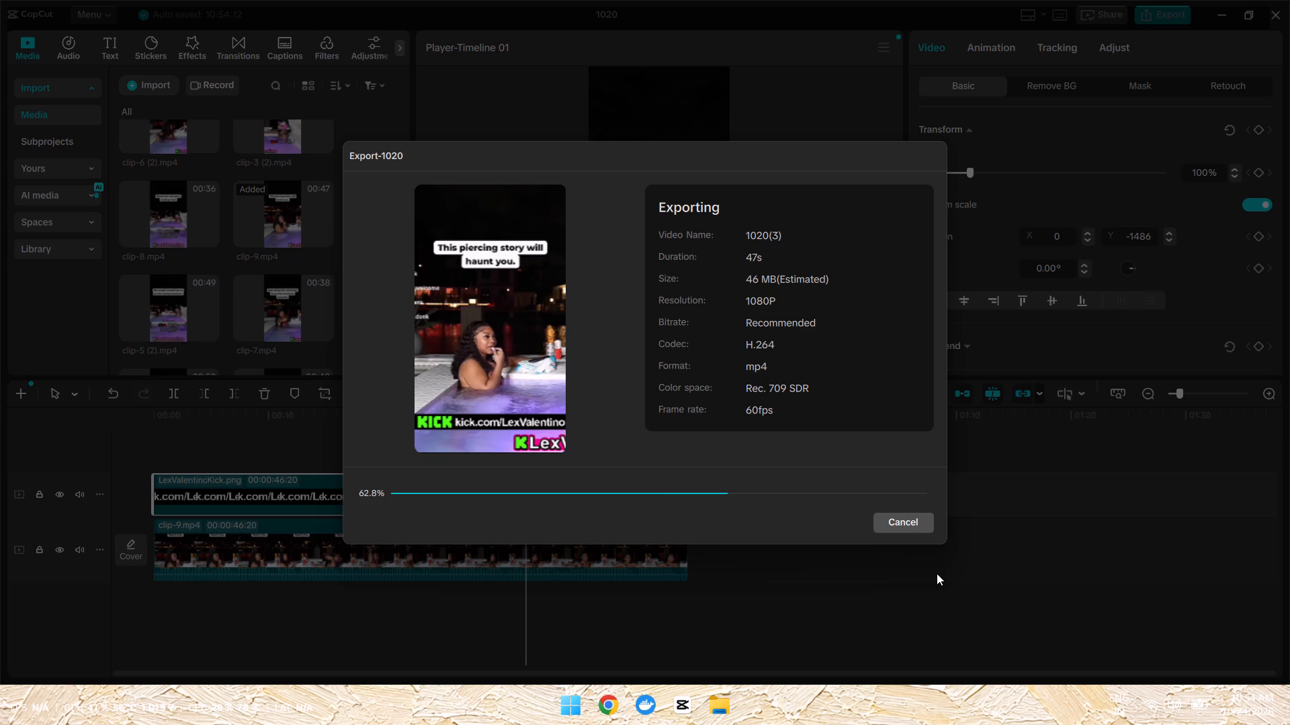
pyautogui.click(937, 573)
pyautogui.click(910, 578)
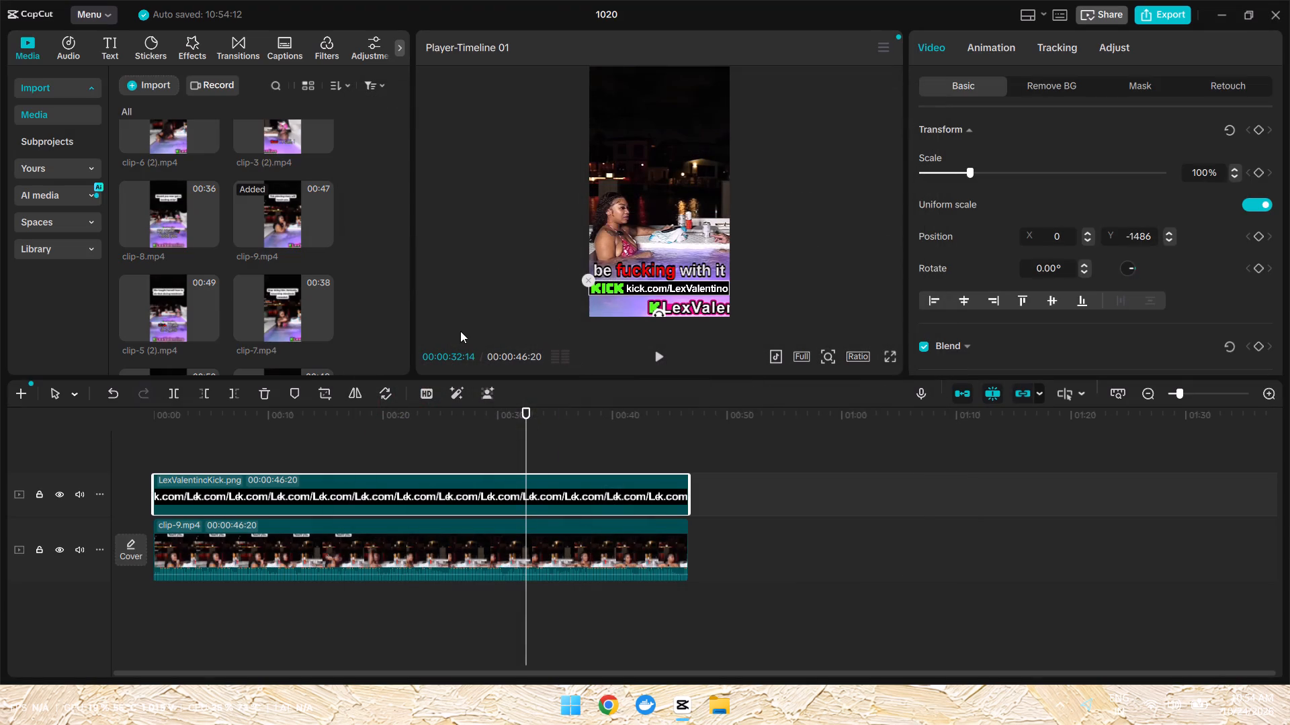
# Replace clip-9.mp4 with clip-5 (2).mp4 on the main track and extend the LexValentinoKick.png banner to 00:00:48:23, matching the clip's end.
pyautogui.moveTo(165, 293); pyautogui.dragTo(697, 546)
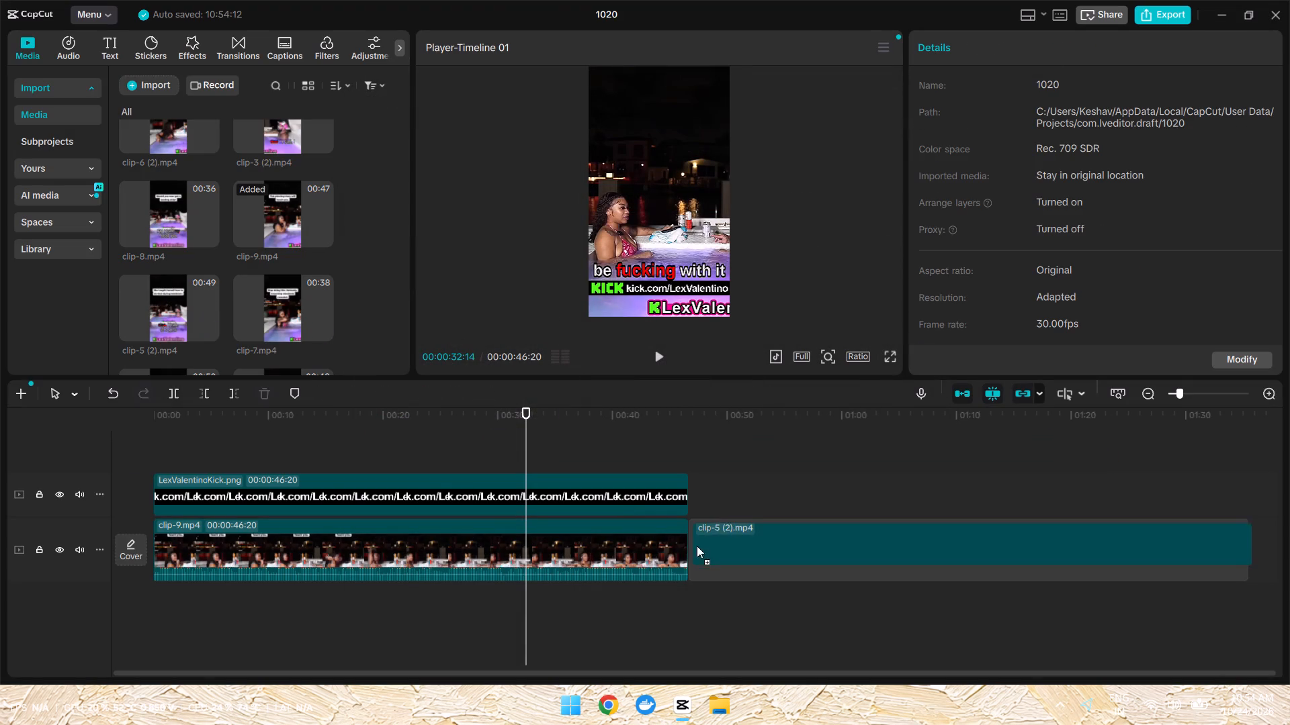
pyautogui.moveTo(697, 546); pyautogui.dragTo(711, 555)
pyautogui.scroll(-1, 309, 301)
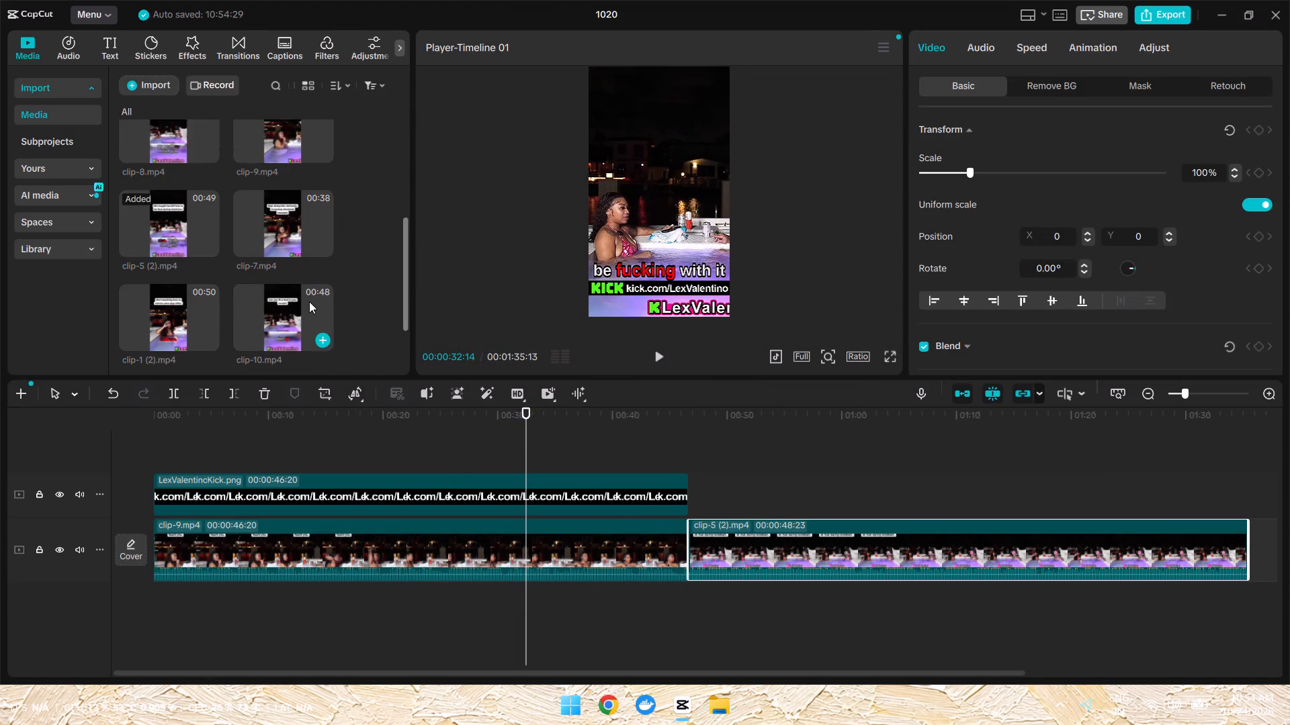
pyautogui.scroll(-1, 309, 301)
pyautogui.click(338, 548)
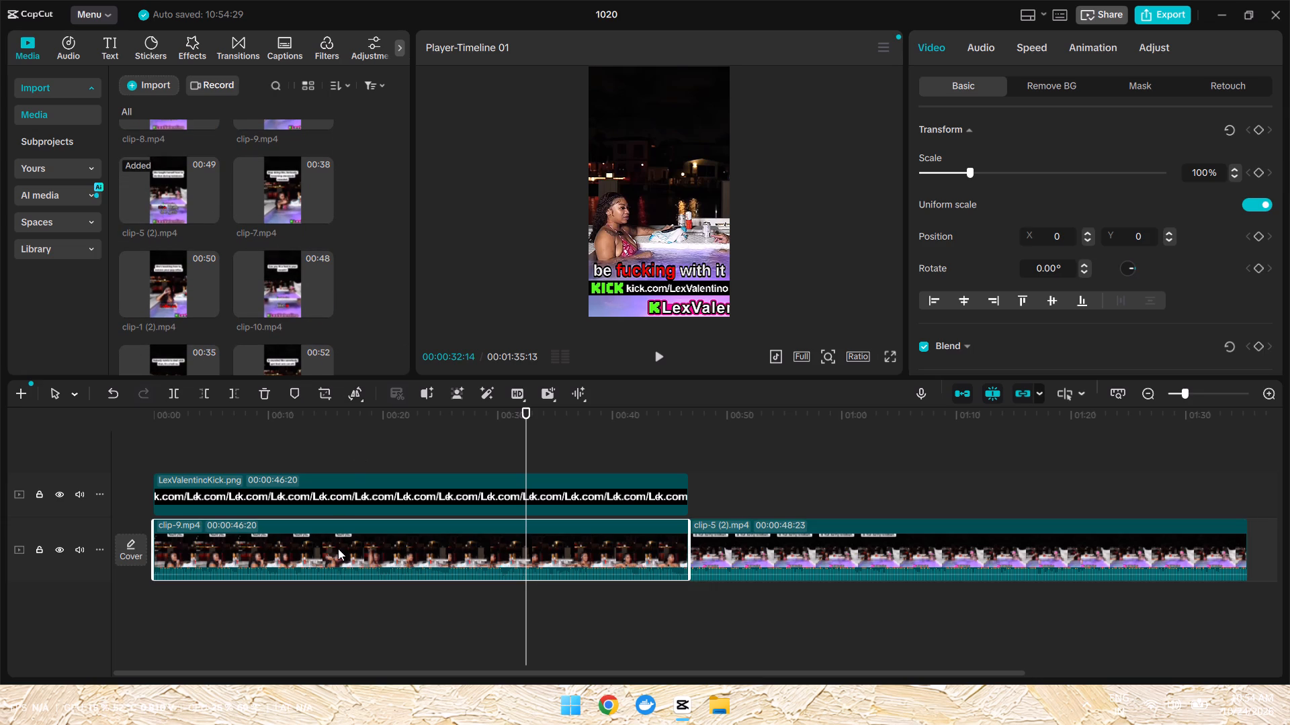
pyautogui.press('Delete')
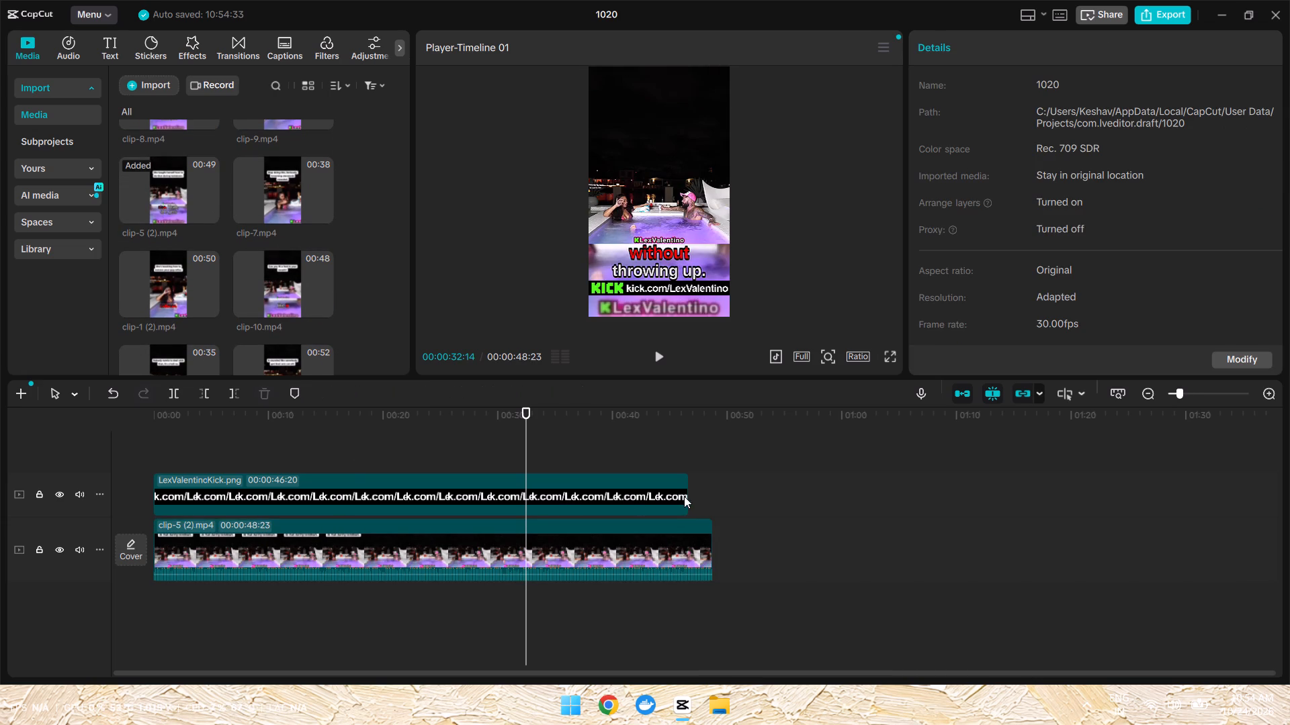
pyautogui.moveTo(689, 495); pyautogui.dragTo(710, 494)
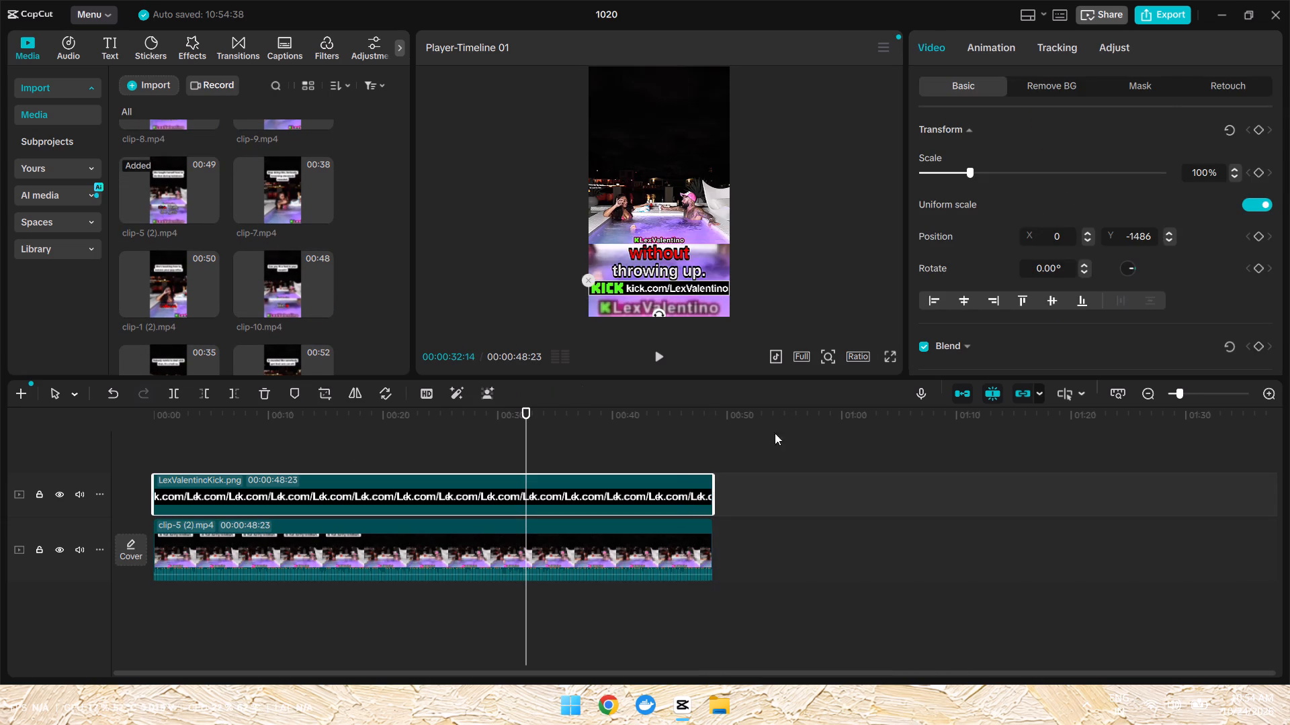
# Export the clip-5 (2).mp4 timeline with its banner at a frame rate of 60fps.
pyautogui.click(1166, 13)
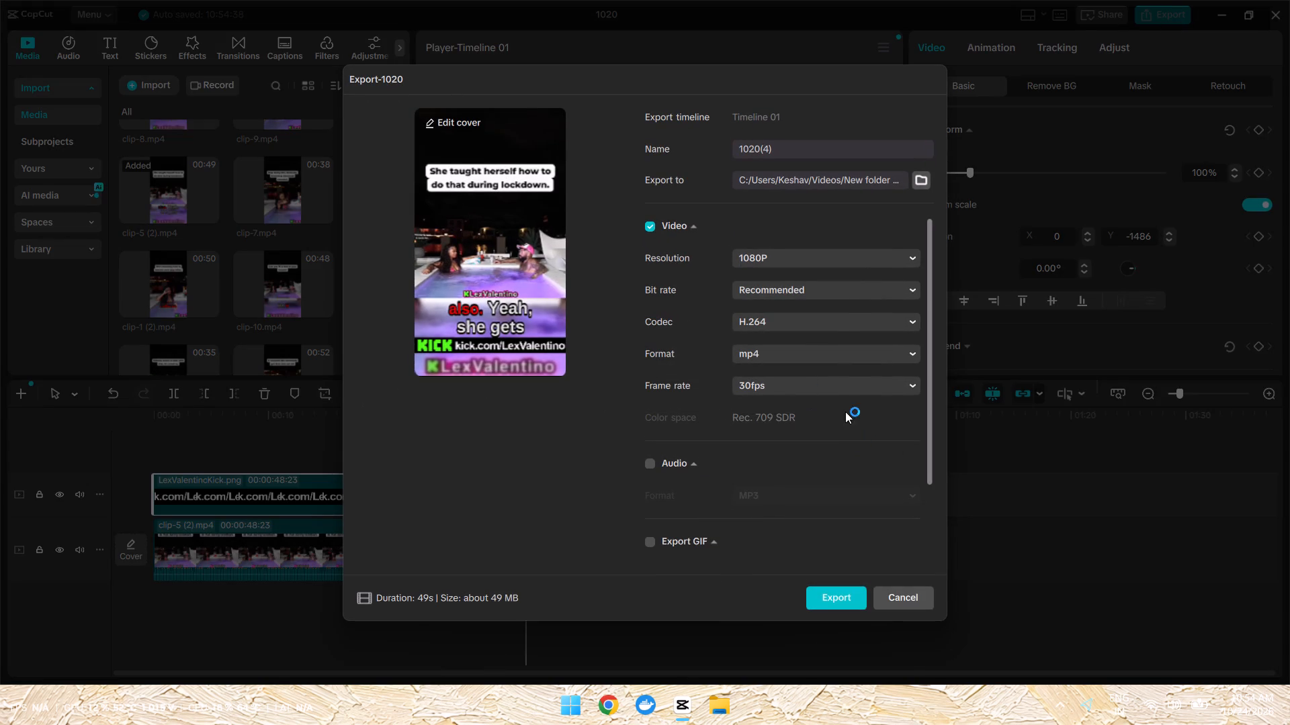
pyautogui.click(844, 389)
pyautogui.click(799, 586)
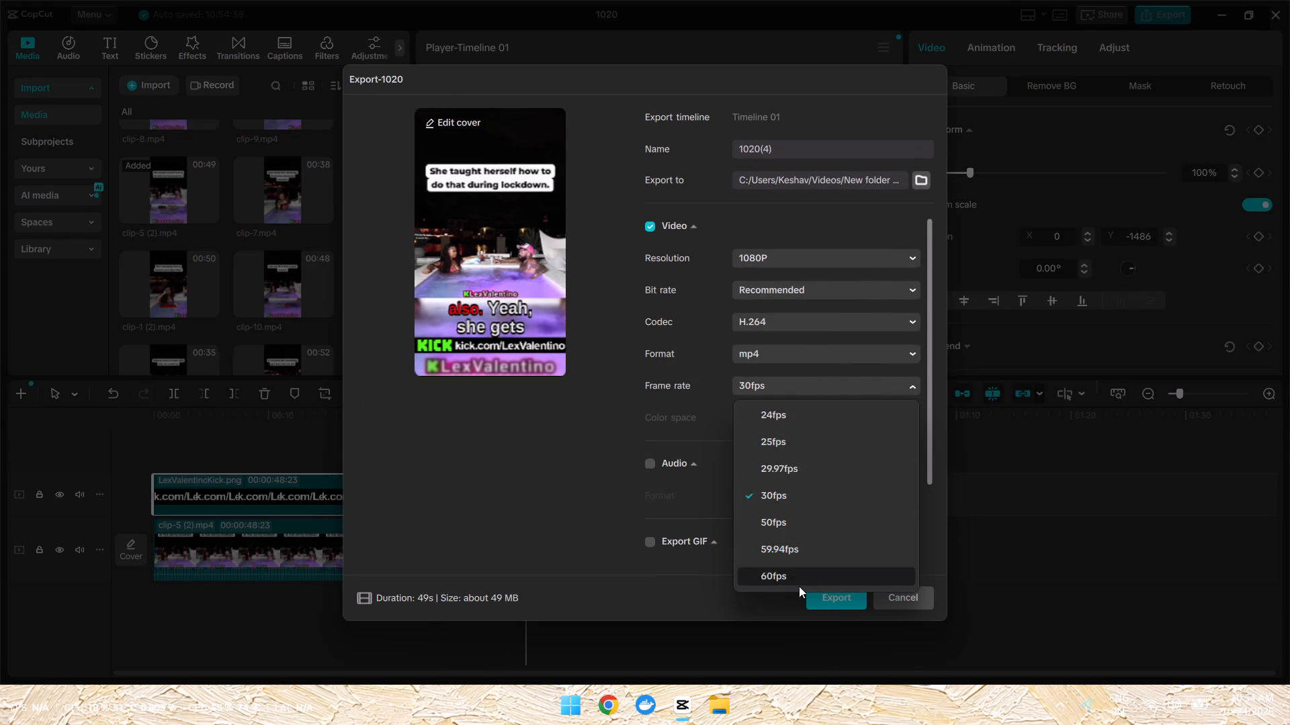
pyautogui.click(847, 606)
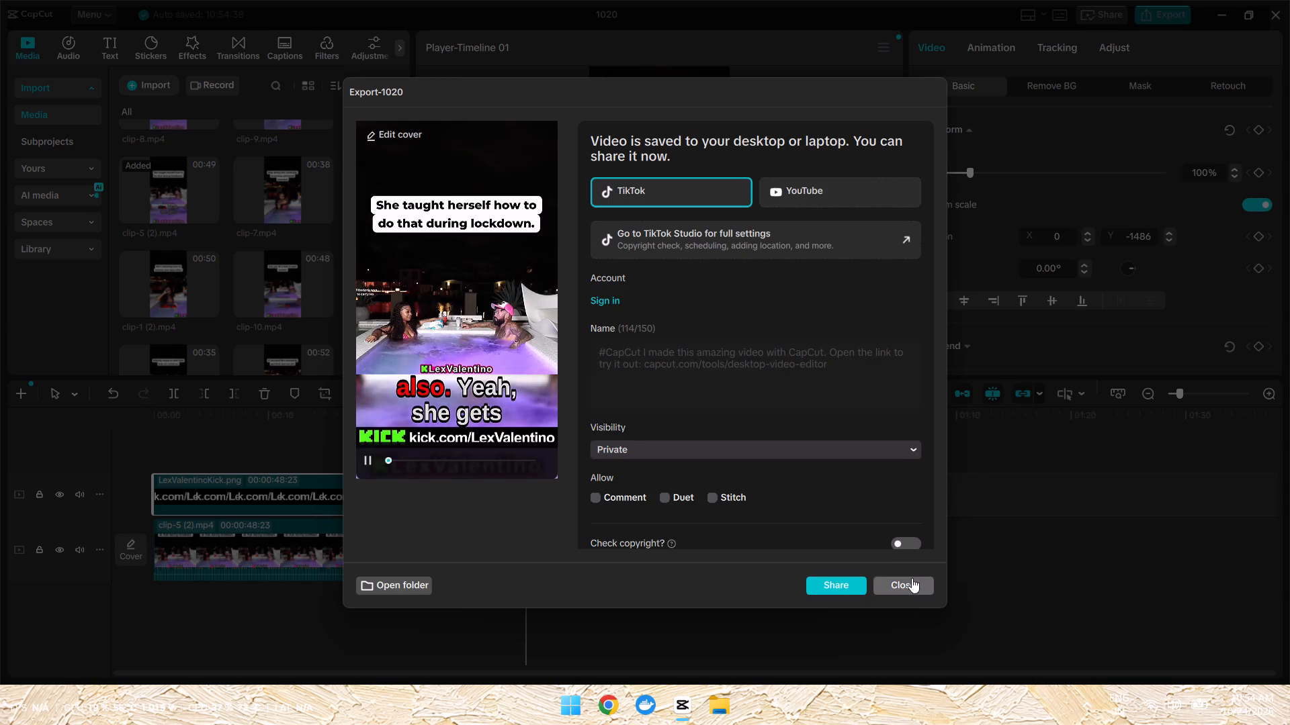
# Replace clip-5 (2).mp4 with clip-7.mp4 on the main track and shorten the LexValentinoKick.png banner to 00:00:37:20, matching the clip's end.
pyautogui.click(912, 578)
pyautogui.moveTo(282, 198); pyautogui.dragTo(723, 560)
pyautogui.click(650, 552)
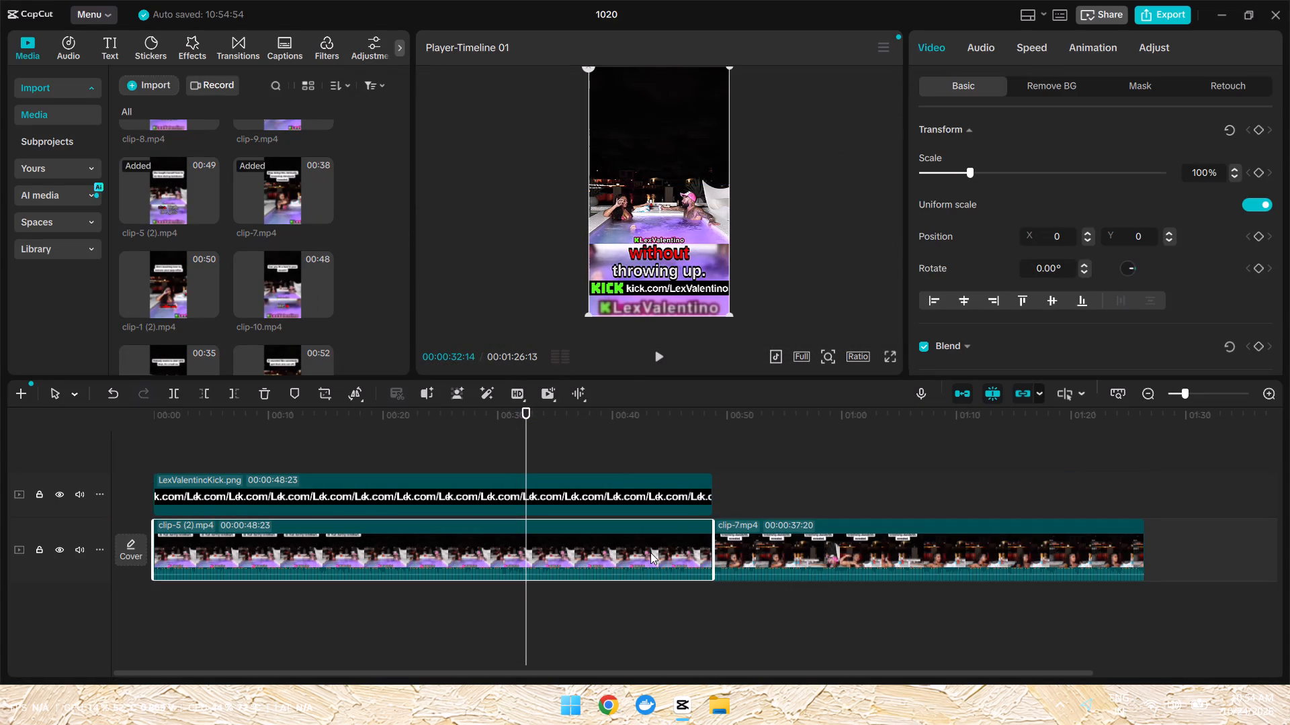
pyautogui.press('Delete')
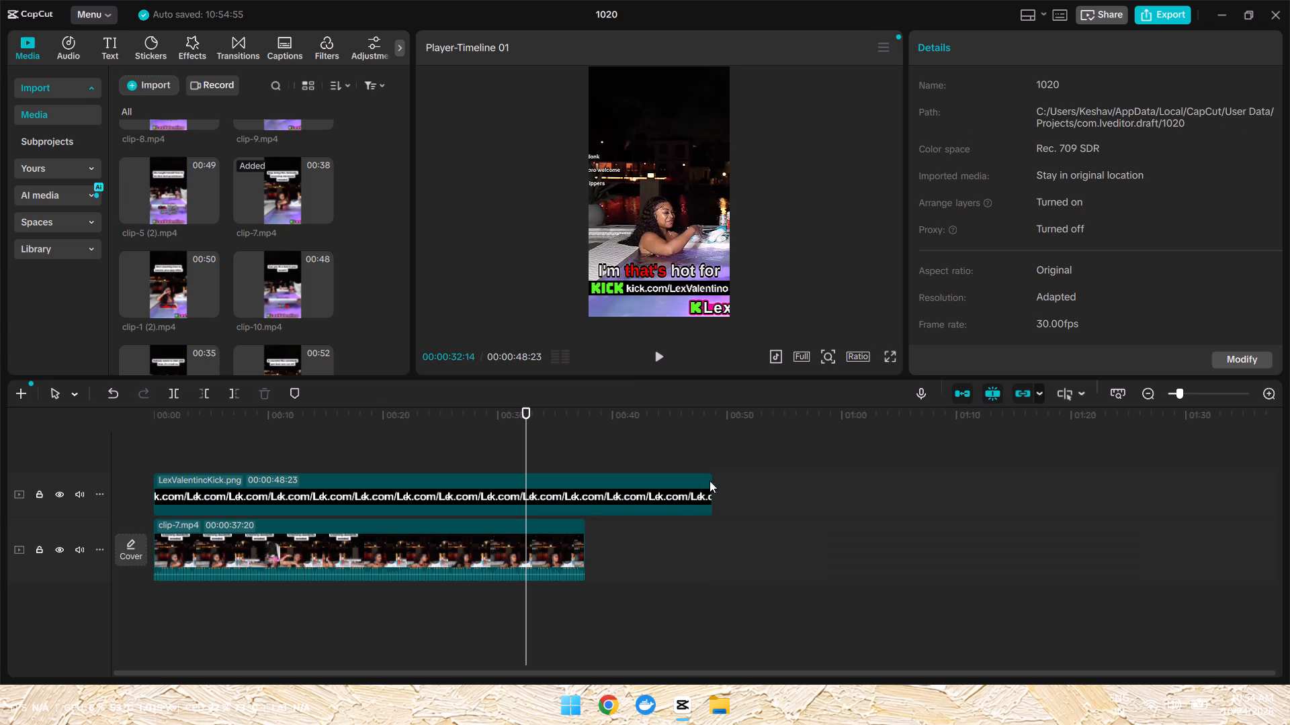
pyautogui.moveTo(710, 482); pyautogui.dragTo(580, 494)
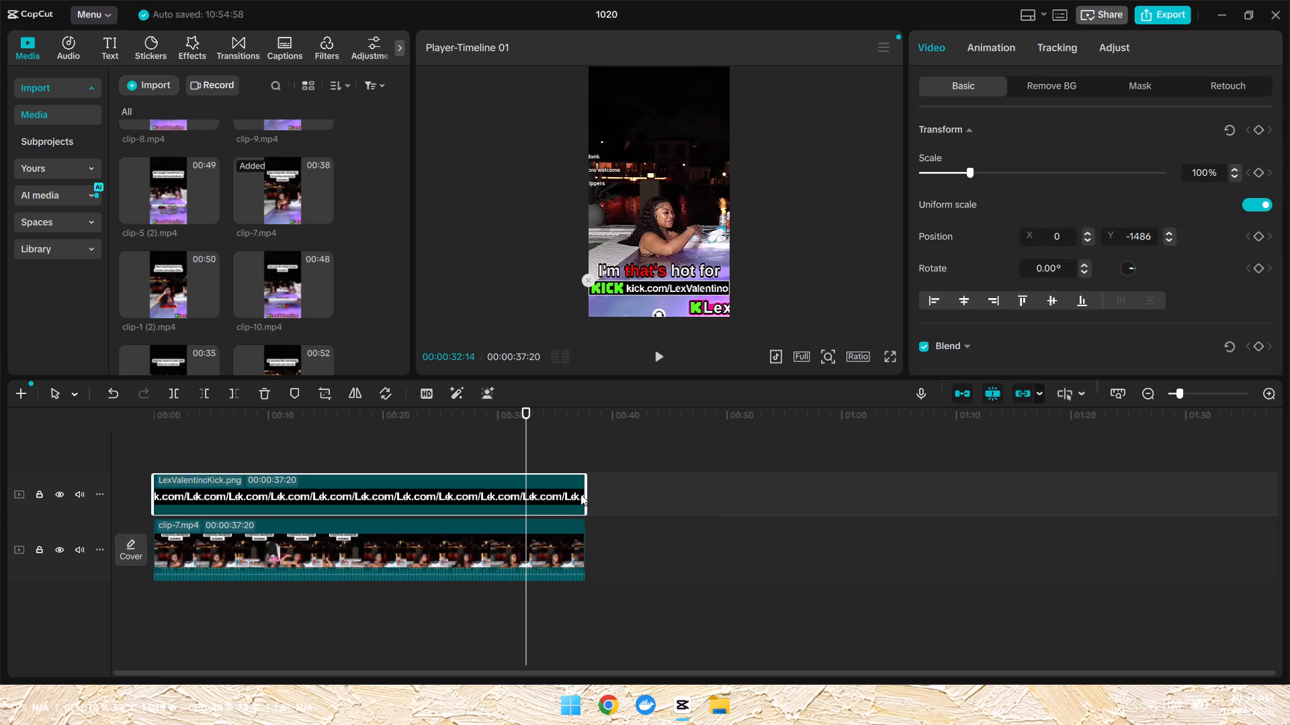
# Export the clip-7.mp4 timeline with its banner at a frame rate of 60fps and close the export window.
pyautogui.click(1182, 18)
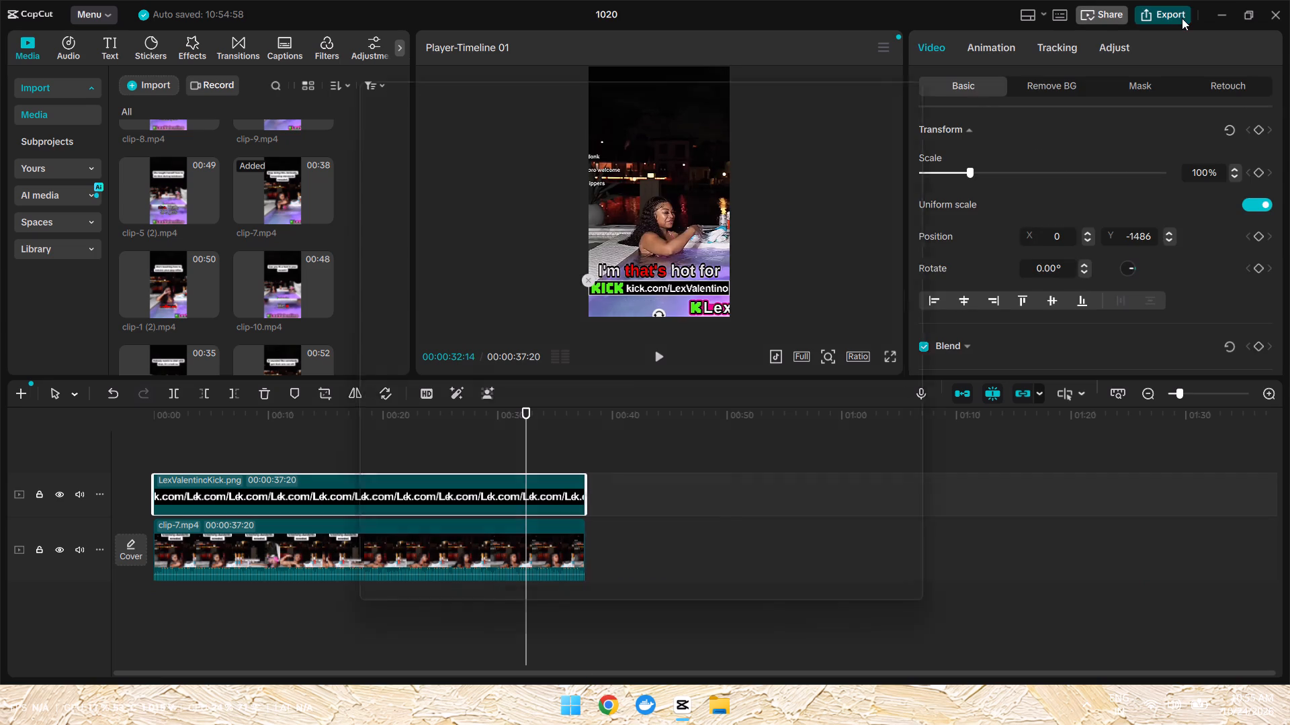
pyautogui.click(825, 386)
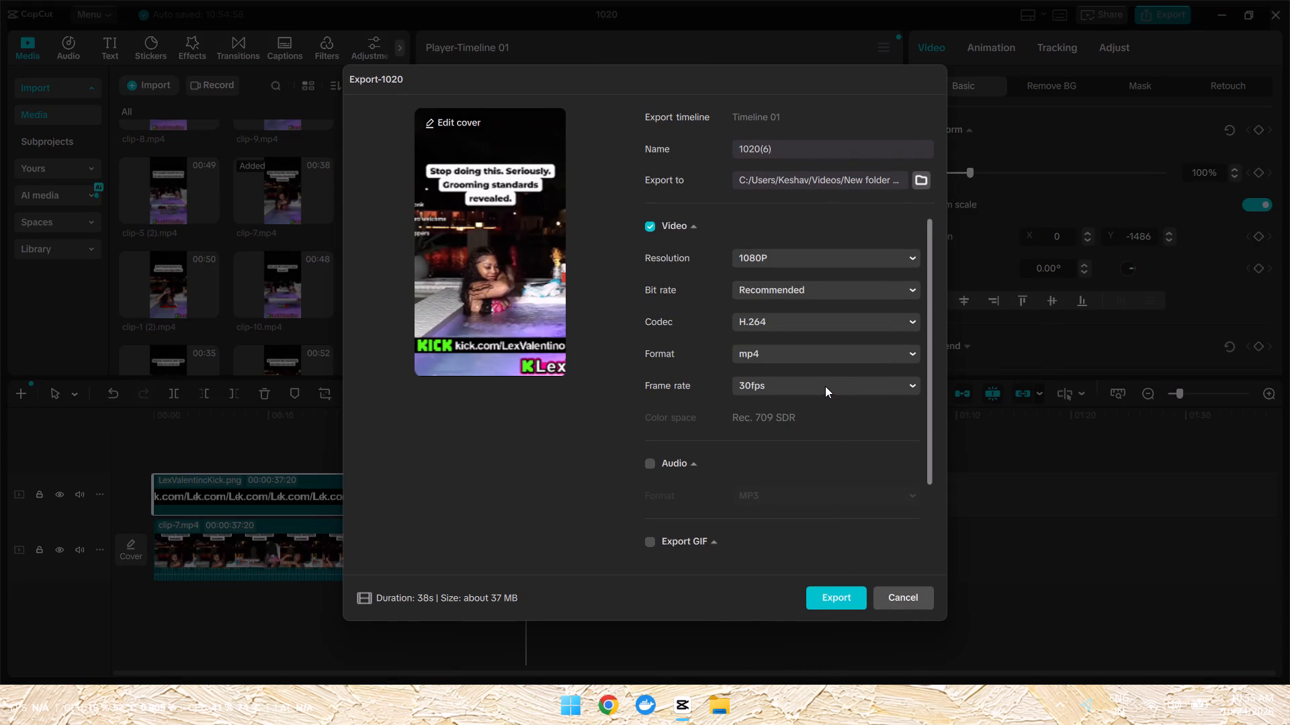
pyautogui.click(791, 567)
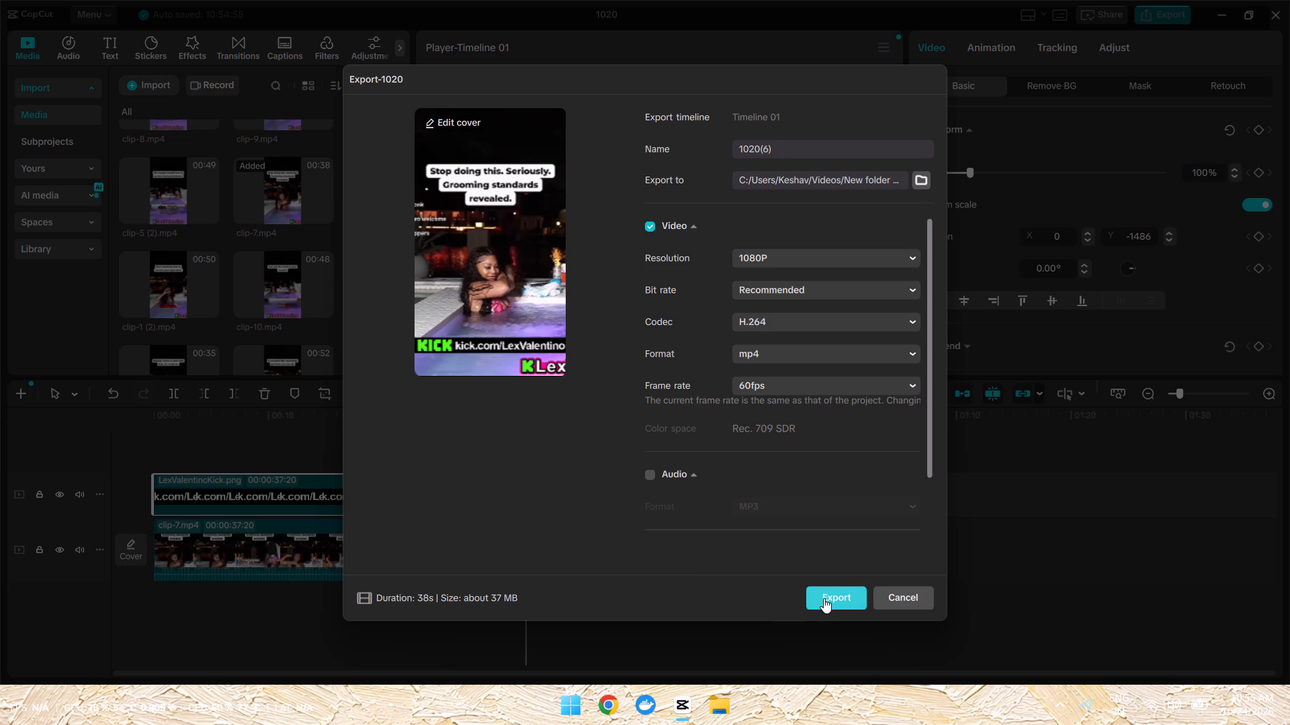
pyautogui.click(824, 598)
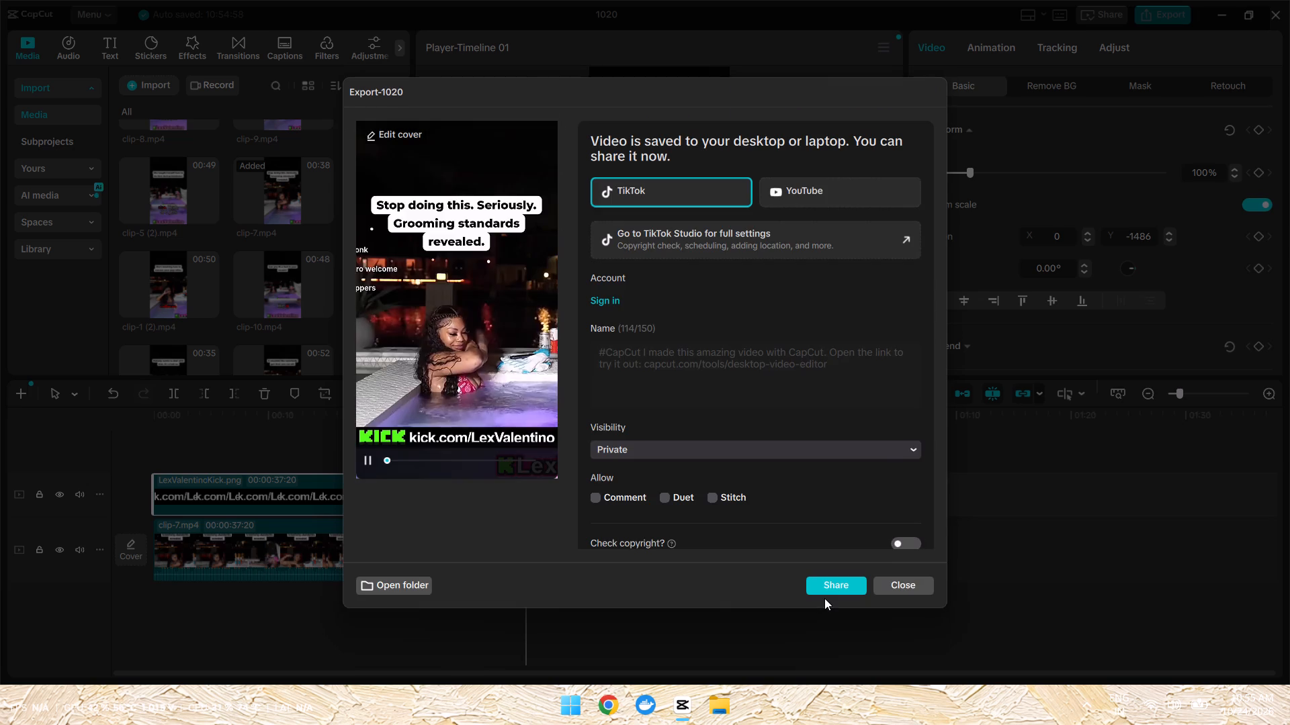
pyautogui.click(907, 582)
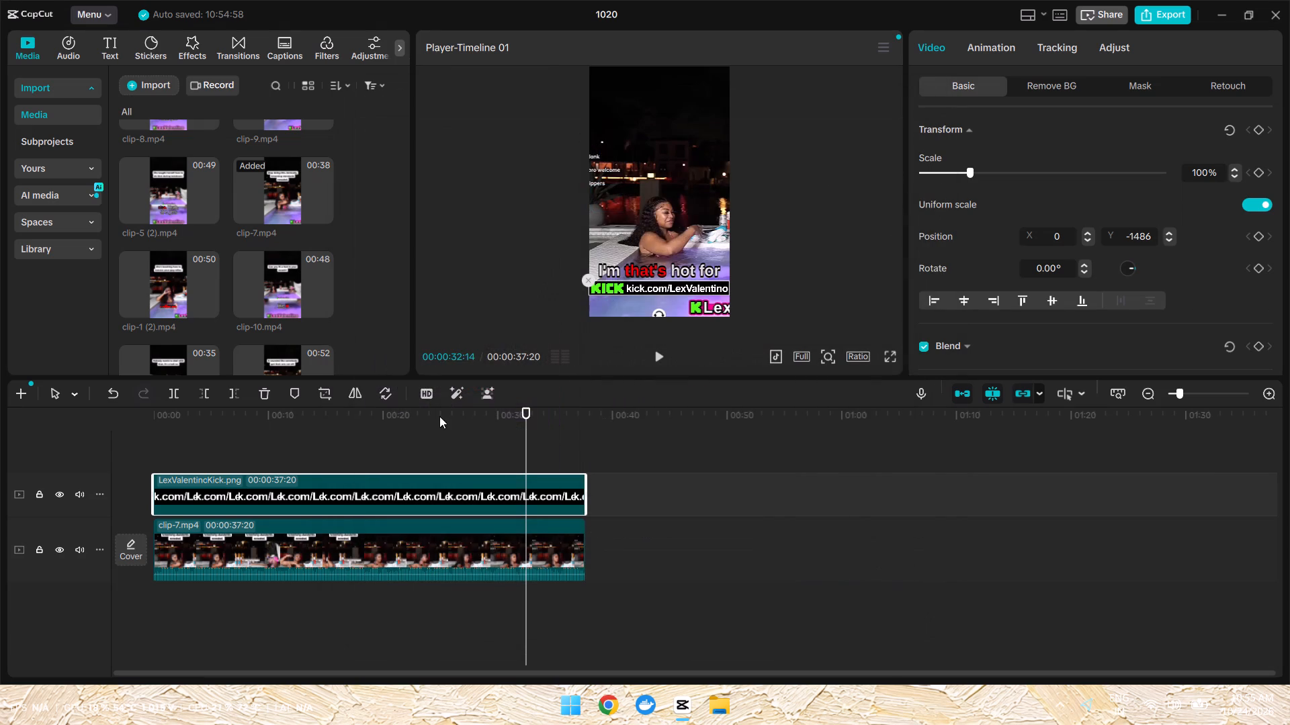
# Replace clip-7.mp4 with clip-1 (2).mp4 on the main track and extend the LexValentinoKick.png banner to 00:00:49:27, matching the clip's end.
pyautogui.moveTo(148, 278); pyautogui.dragTo(697, 509)
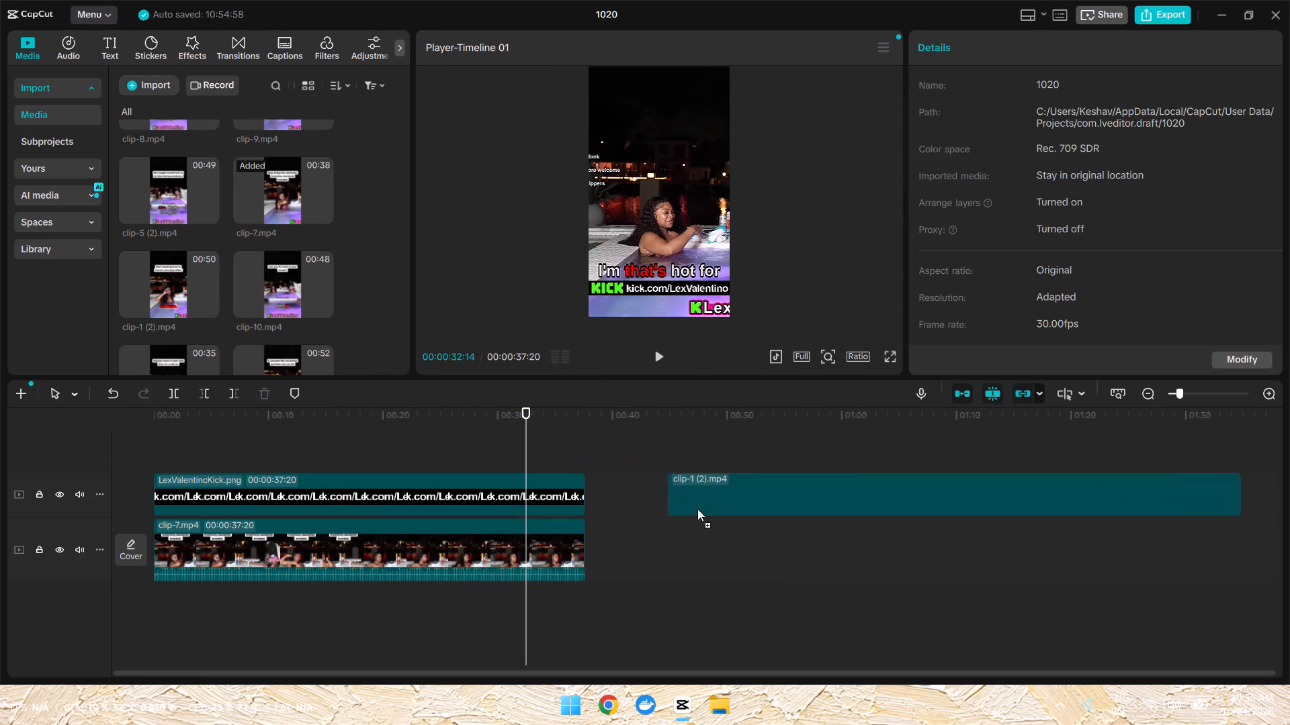
pyautogui.moveTo(697, 509); pyautogui.dragTo(660, 538)
pyautogui.click(497, 547)
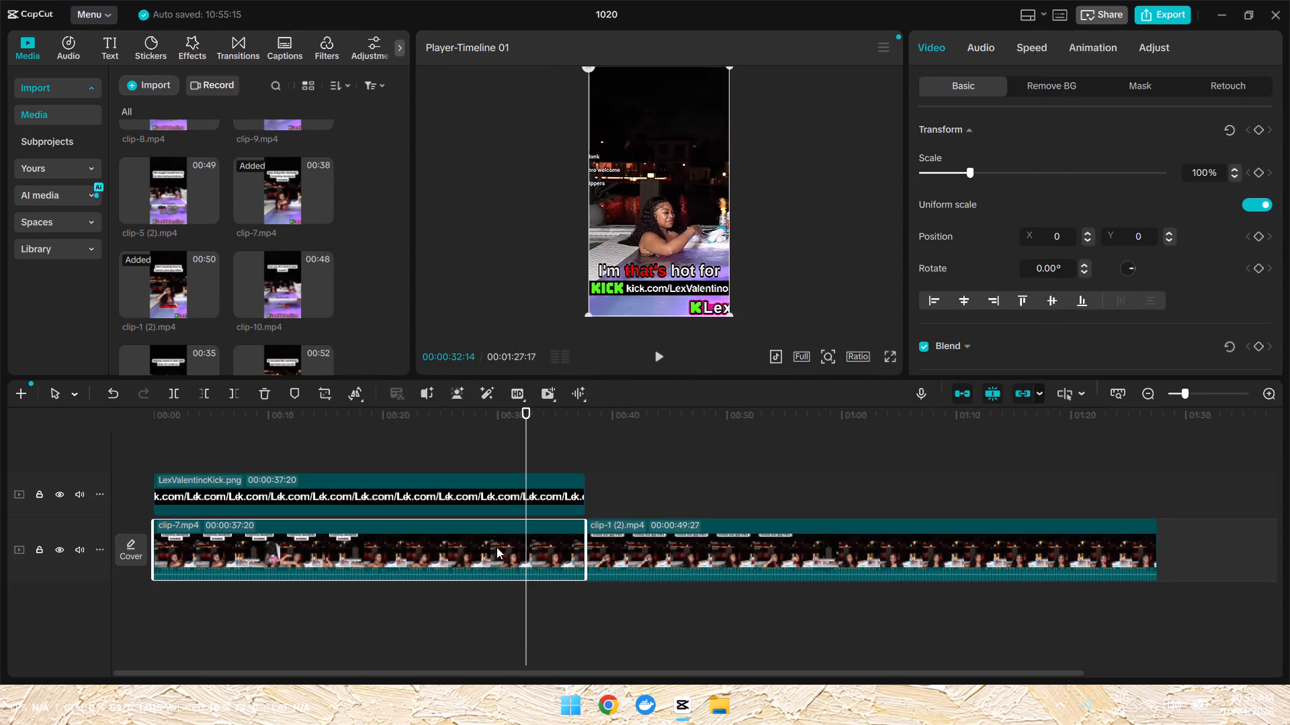
pyautogui.press('Delete')
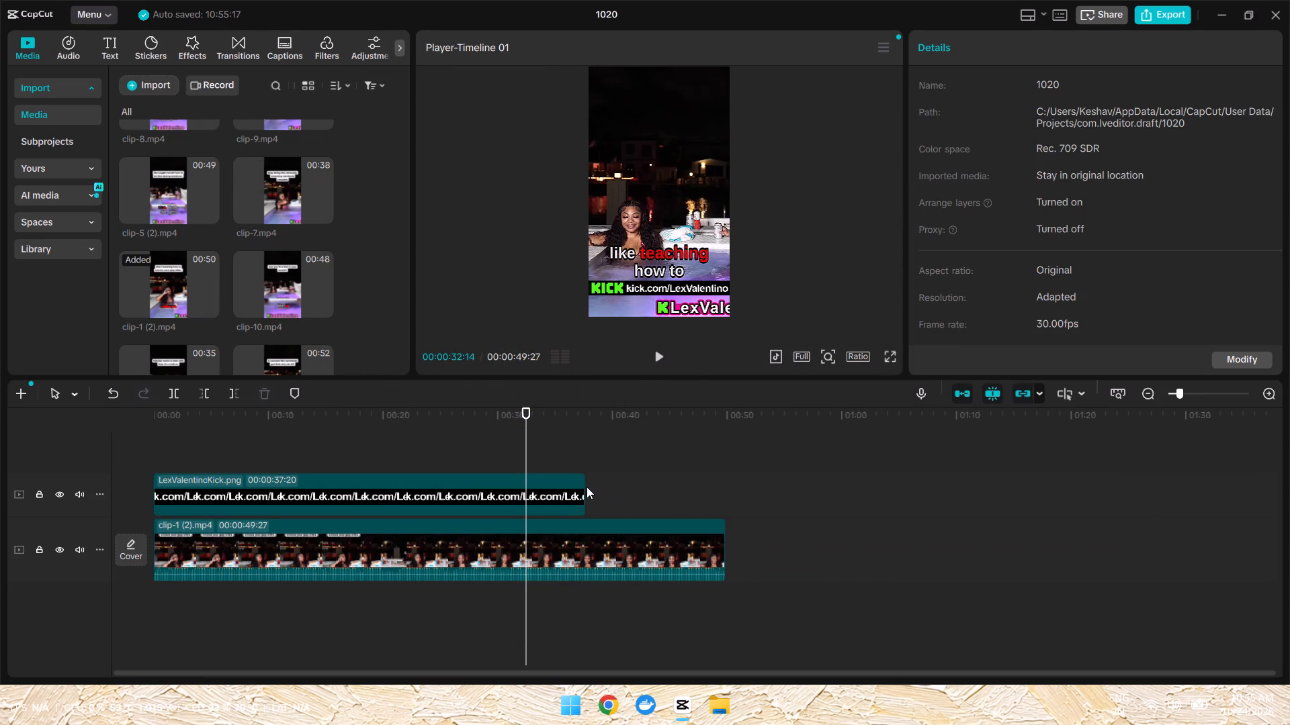
pyautogui.moveTo(584, 487); pyautogui.dragTo(717, 511)
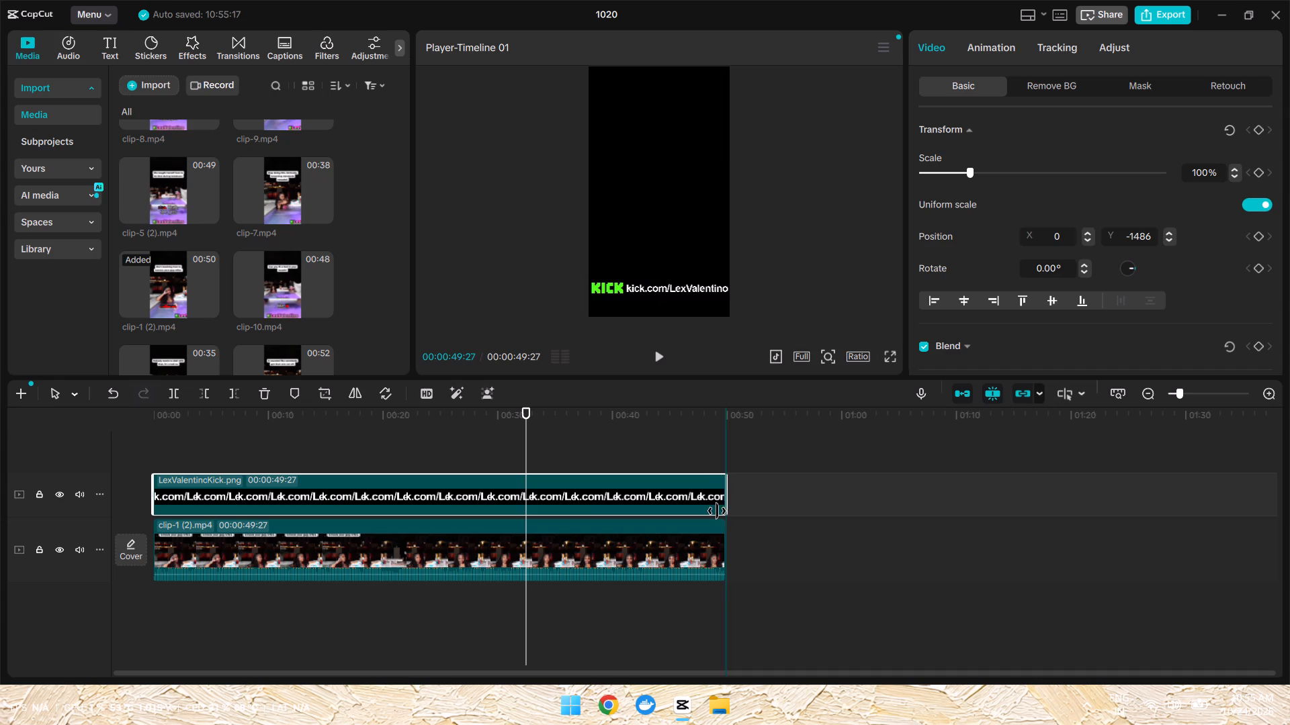
pyautogui.moveTo(717, 511); pyautogui.dragTo(720, 510)
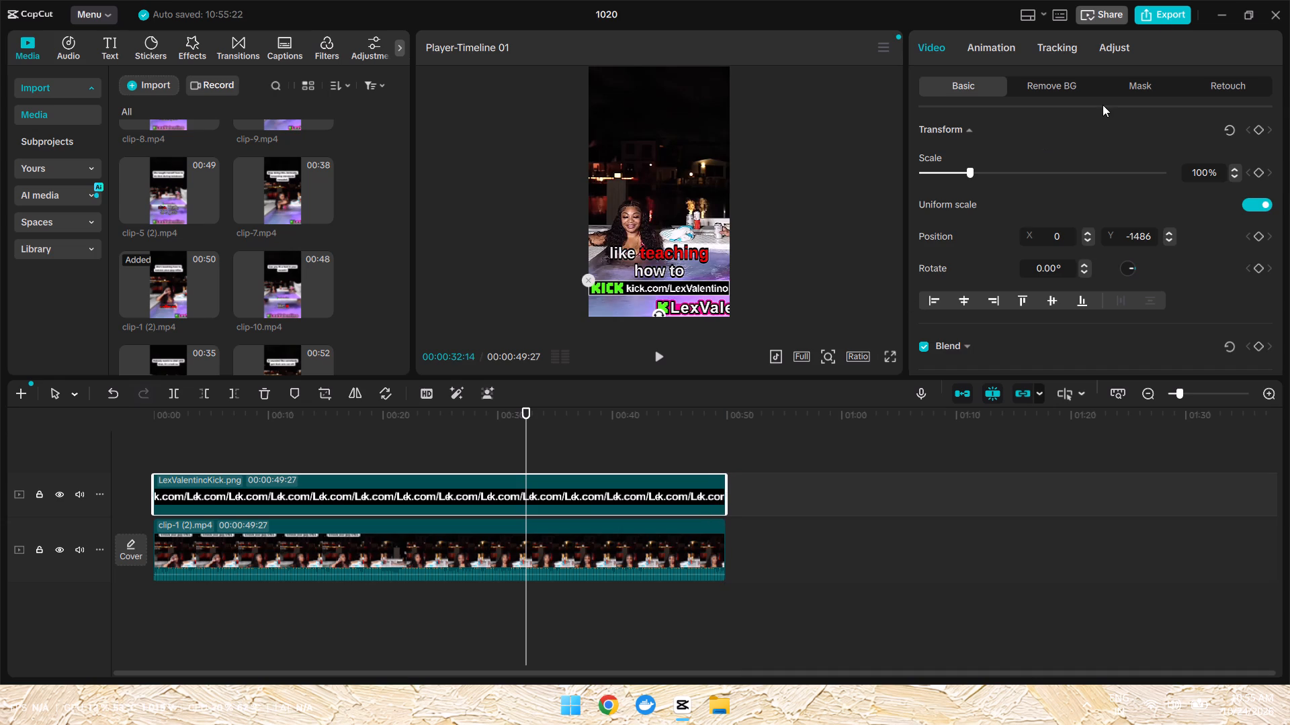
# Export the clip-1 (2).mp4 timeline with its banner at a frame rate of 60fps and close the export window.
pyautogui.click(1166, 14)
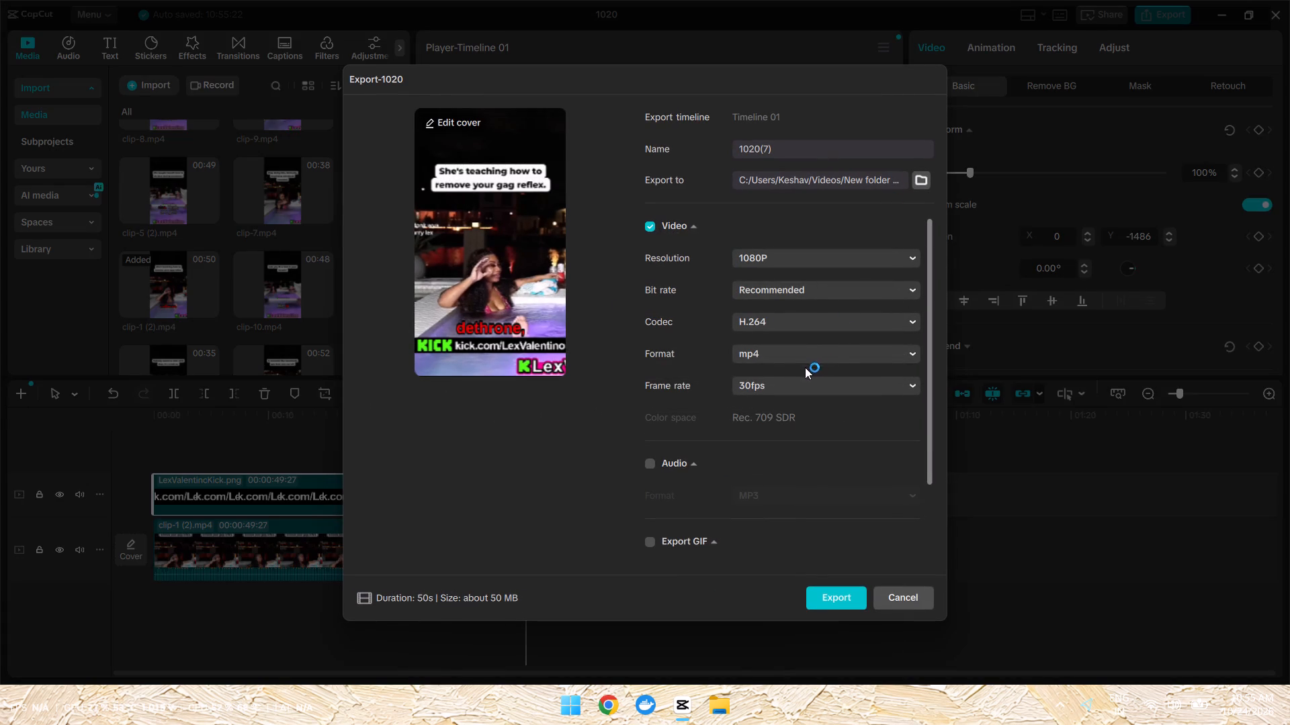
pyautogui.click(787, 386)
pyautogui.click(775, 576)
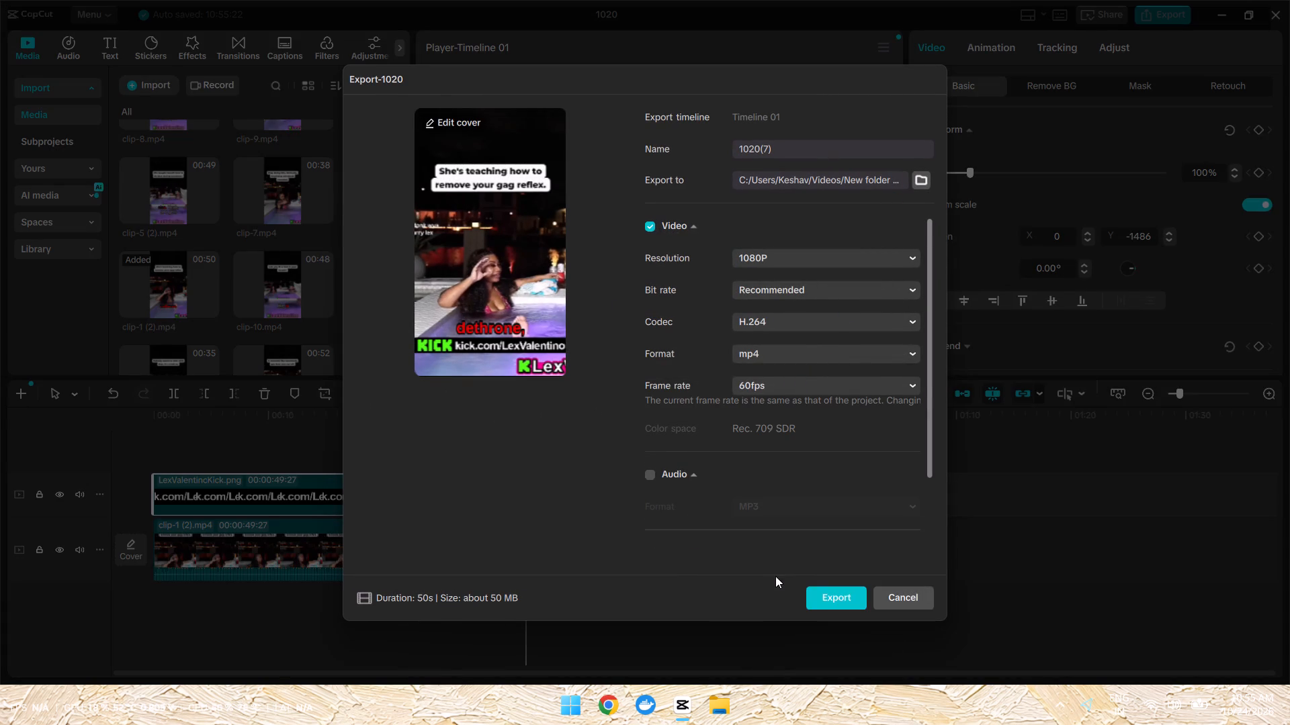
pyautogui.click(822, 593)
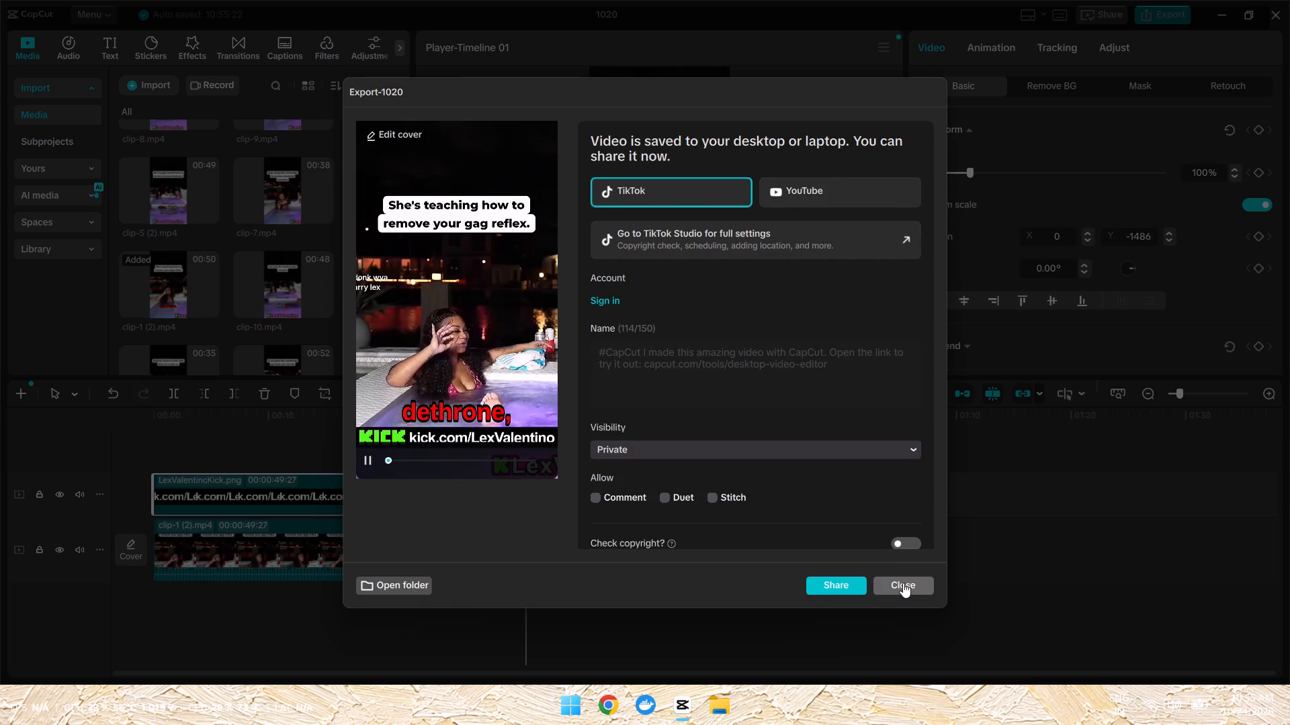
pyautogui.click(903, 583)
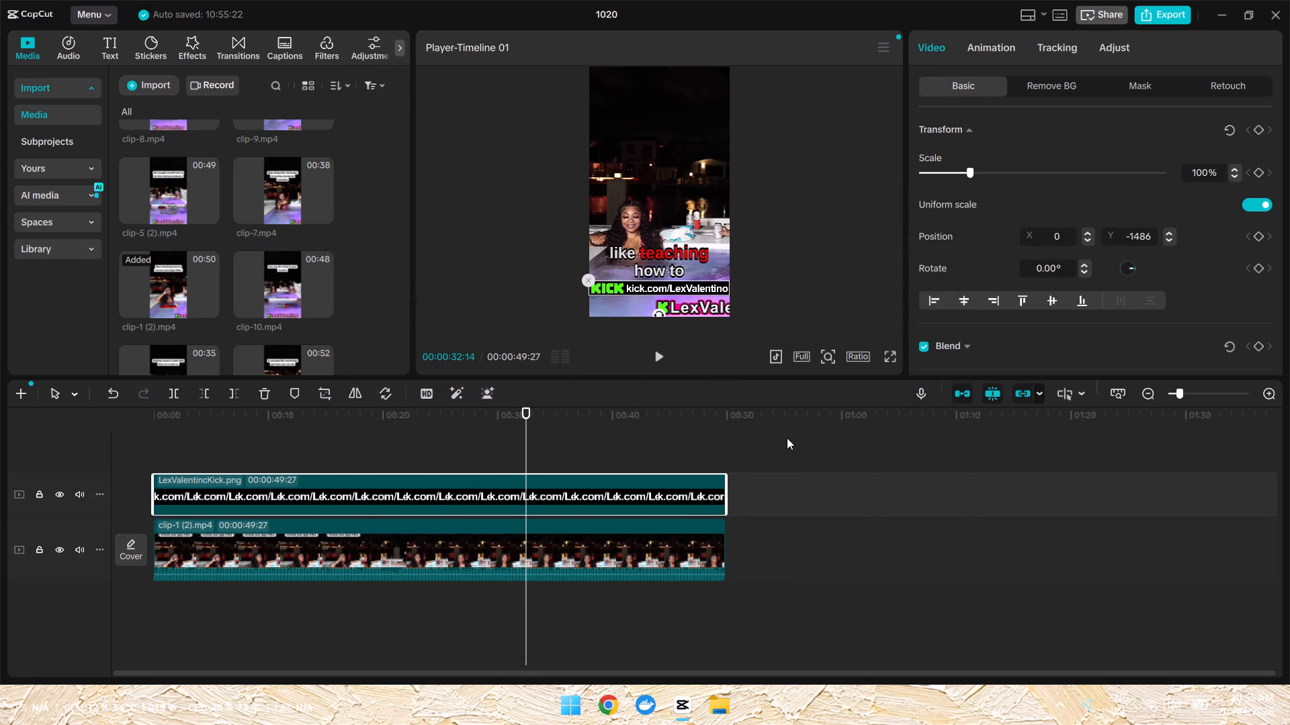
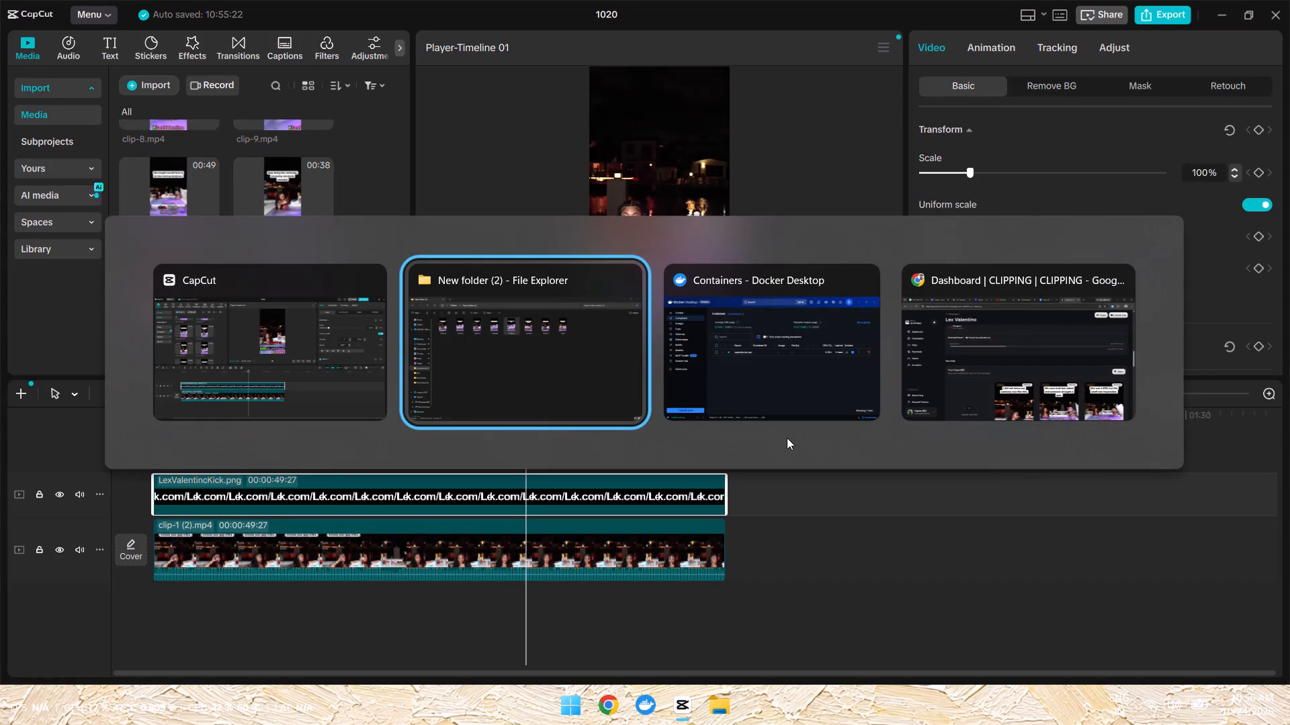
# Compare the exported videos in New folder (2) with the imported clips in CapCut, playing 1020(7) to check it against the timeline.
pyautogui.hotkey('alt', 'Tab')
pyautogui.hotkey('alt', 'Tab')
pyautogui.hotkey('alt', 'Tab')
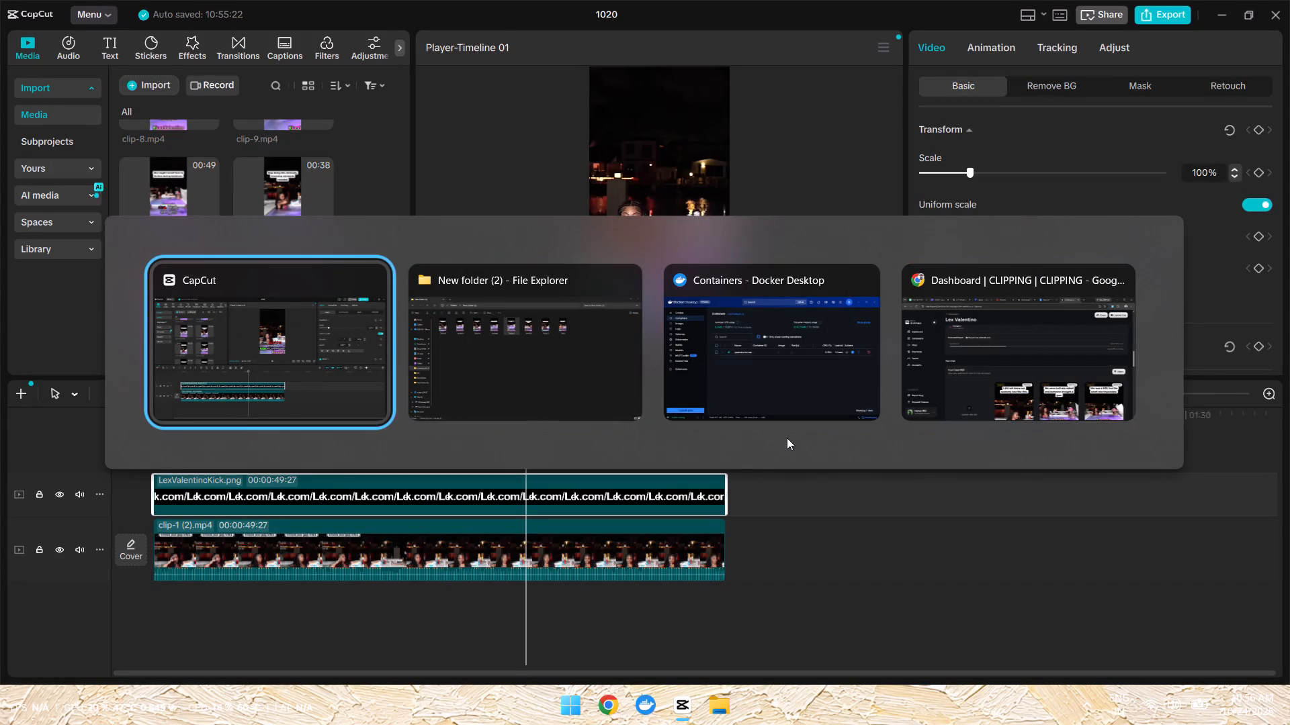
pyautogui.scroll(1, 355, 252)
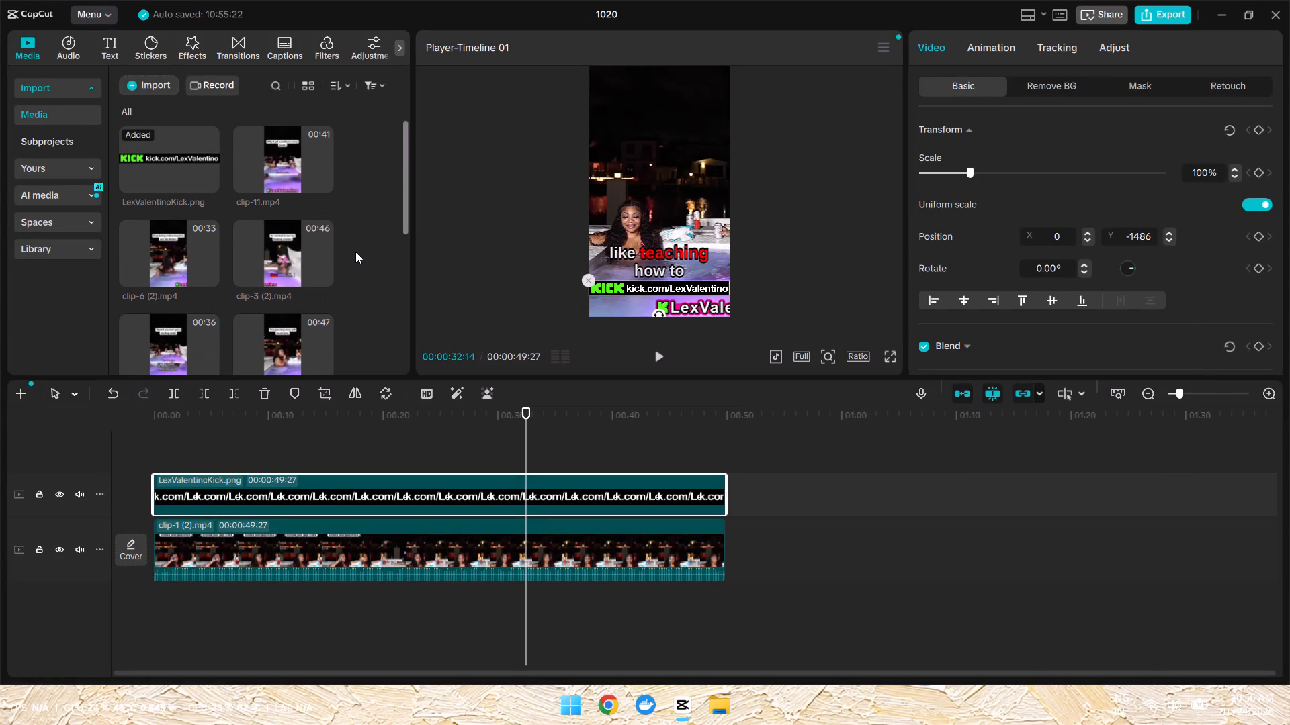
pyautogui.scroll(-1, 348, 281)
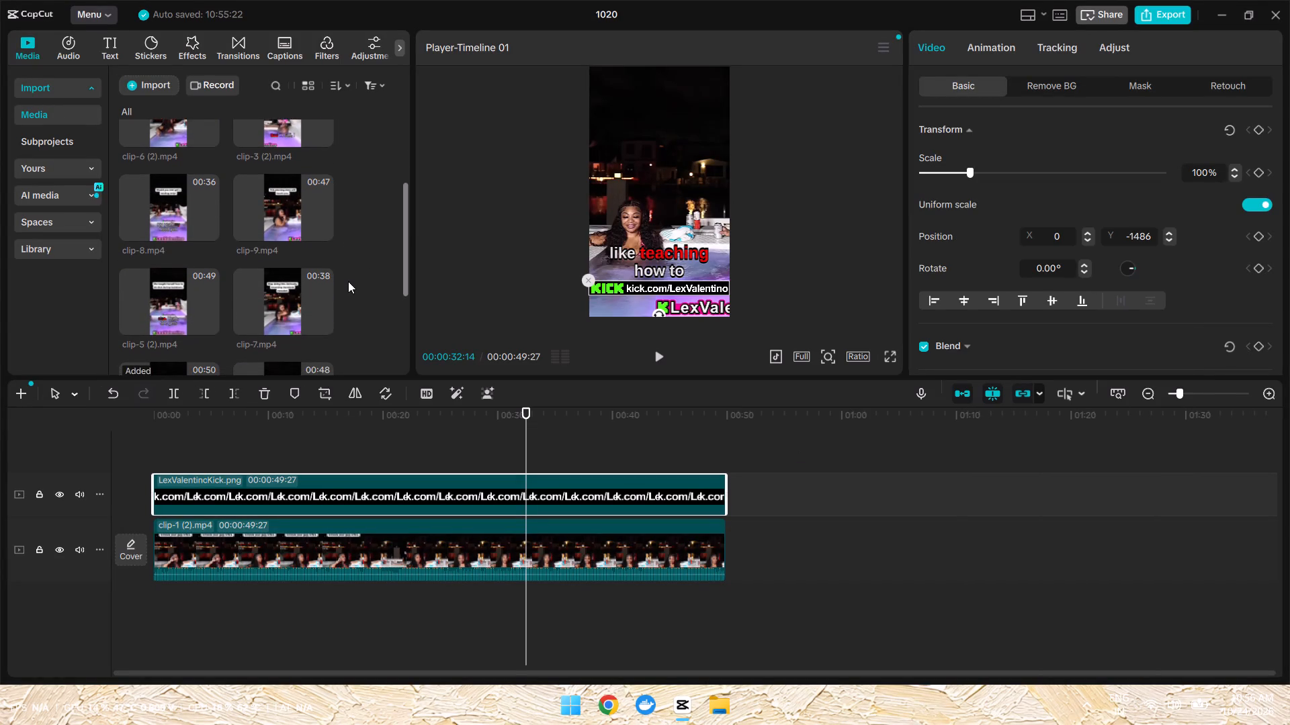
pyautogui.scroll(-2, 348, 281)
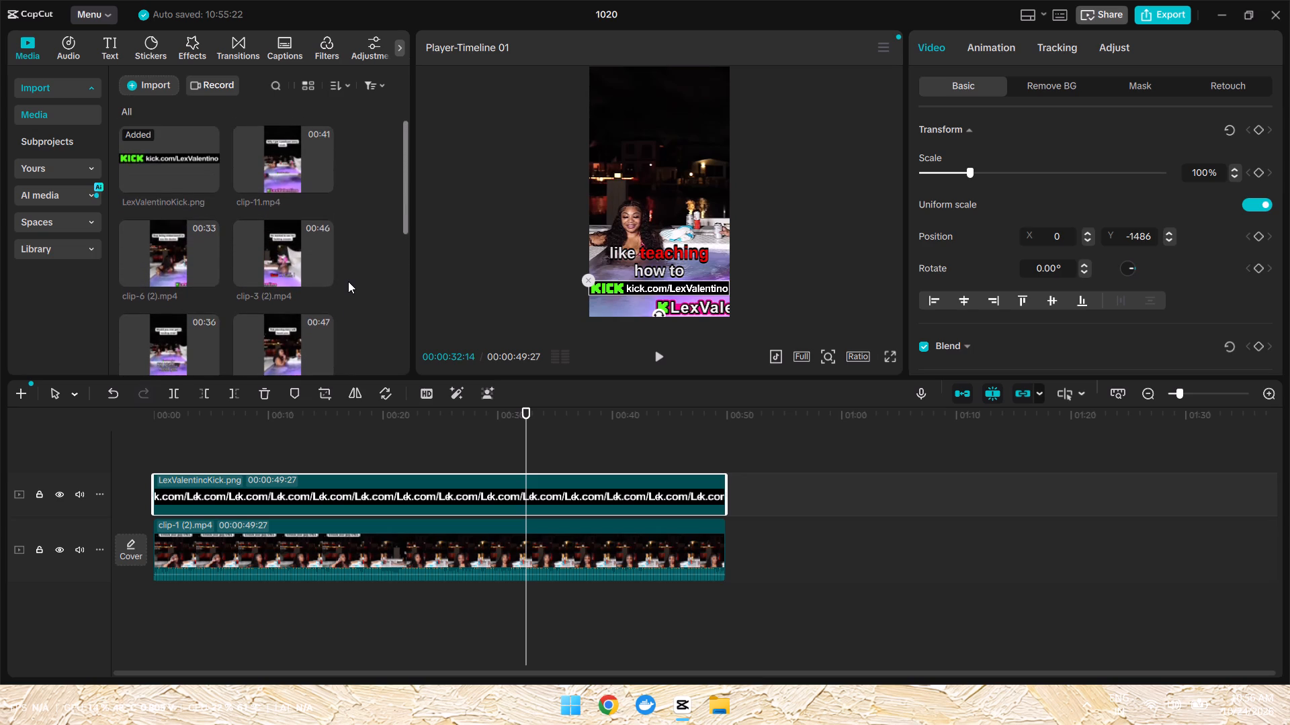
pyautogui.scroll(-2, 348, 281)
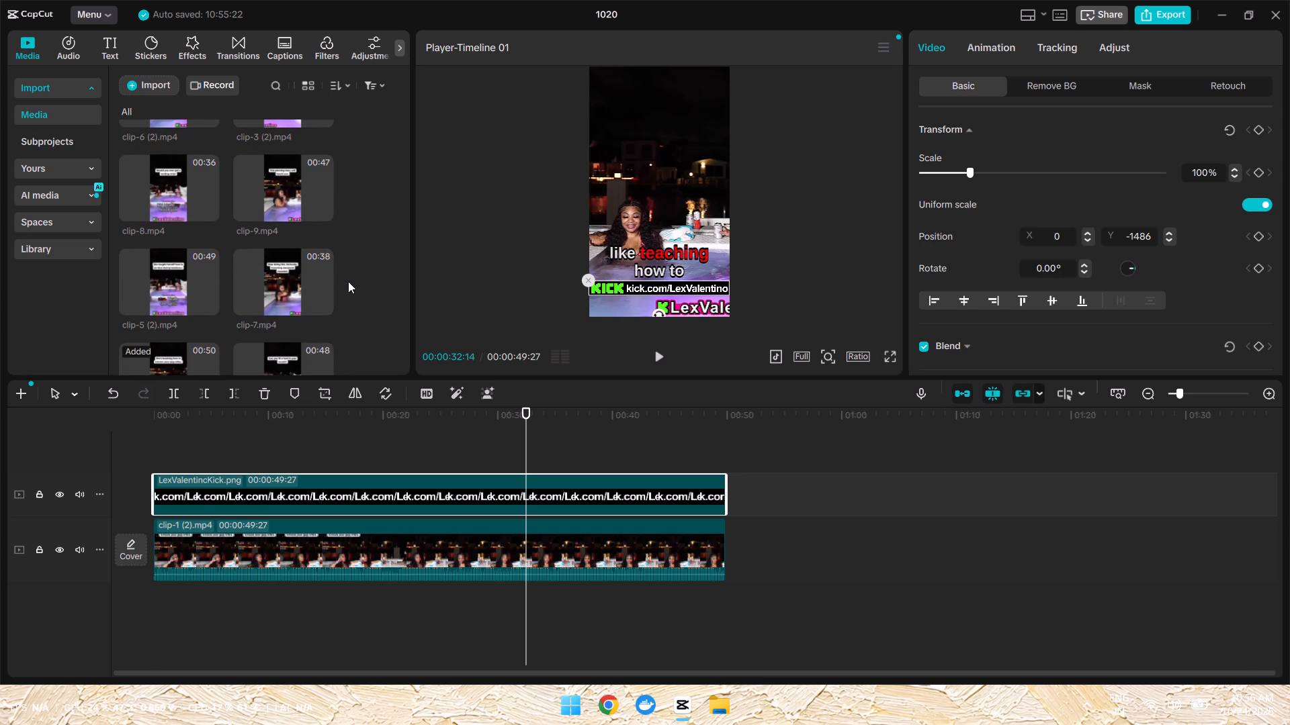
pyautogui.hotkey('alt', 'Tab')
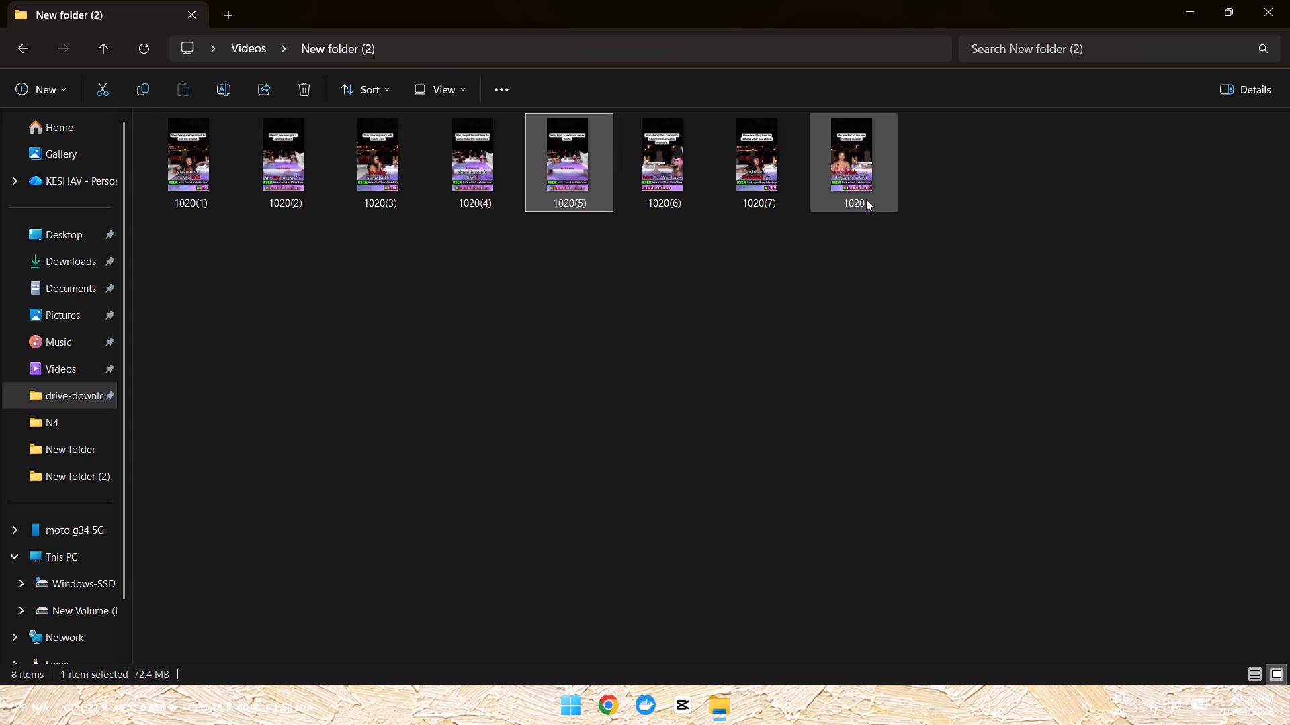
pyautogui.hotkey('alt', 'Tab')
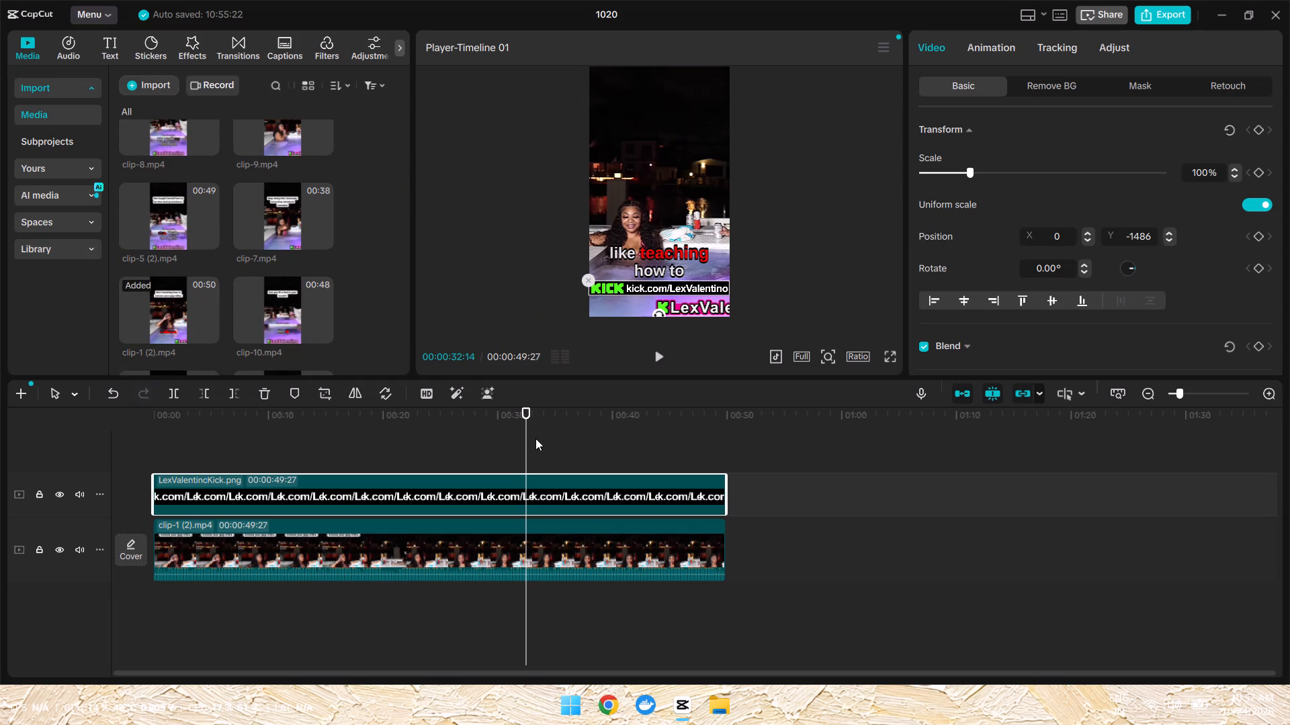
pyautogui.moveTo(525, 445); pyautogui.dragTo(109, 485)
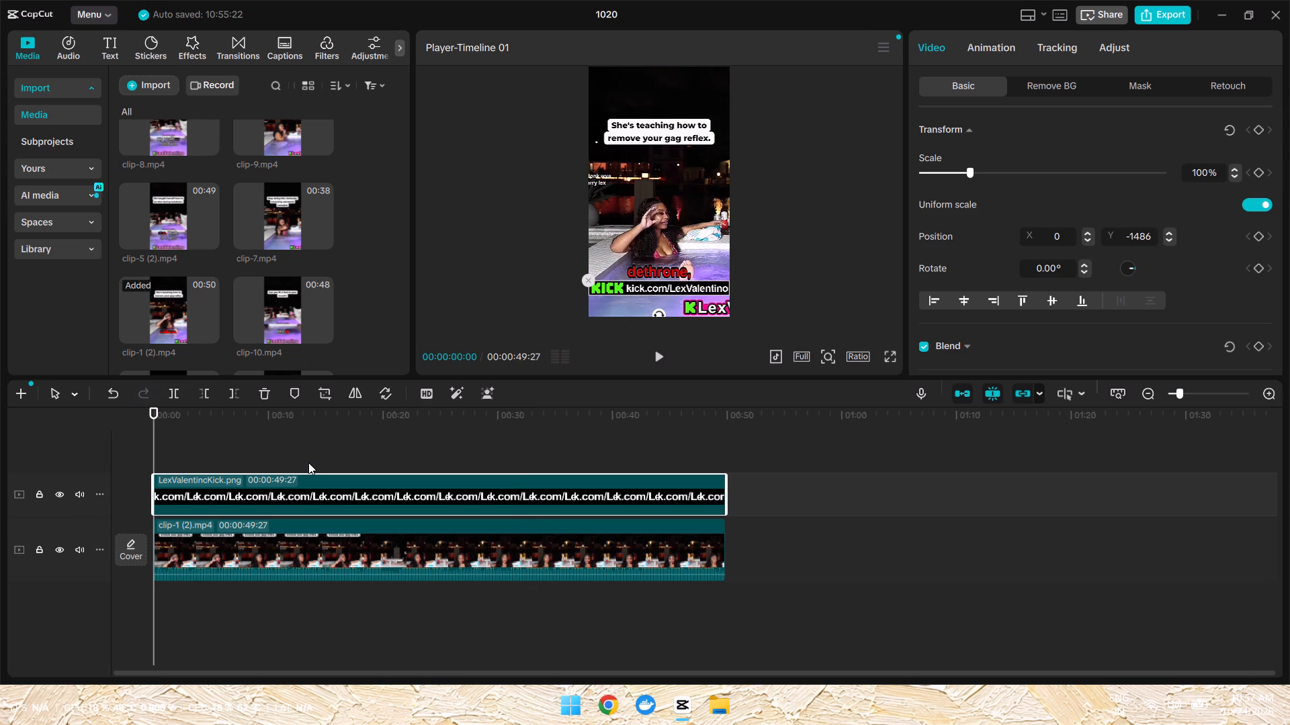
pyautogui.hotkey('alt', 'Tab')
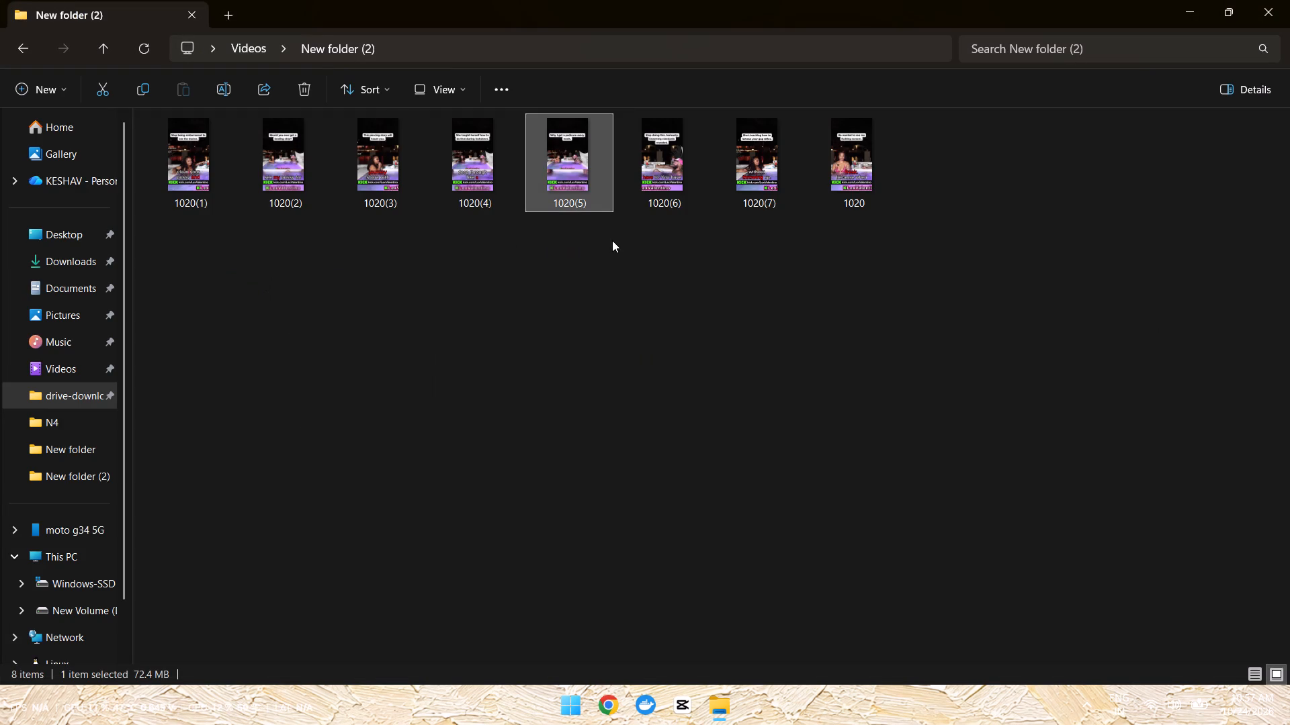
pyautogui.doubleClick(755, 179)
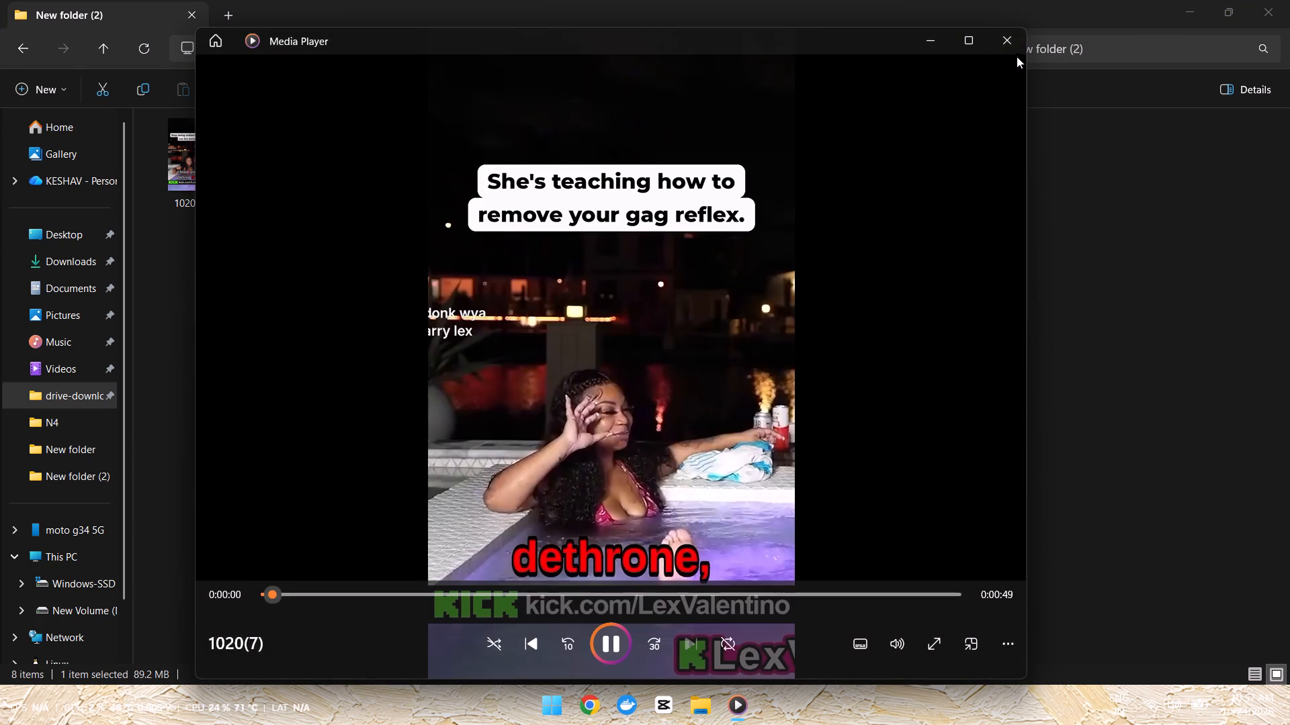
pyautogui.click(1007, 40)
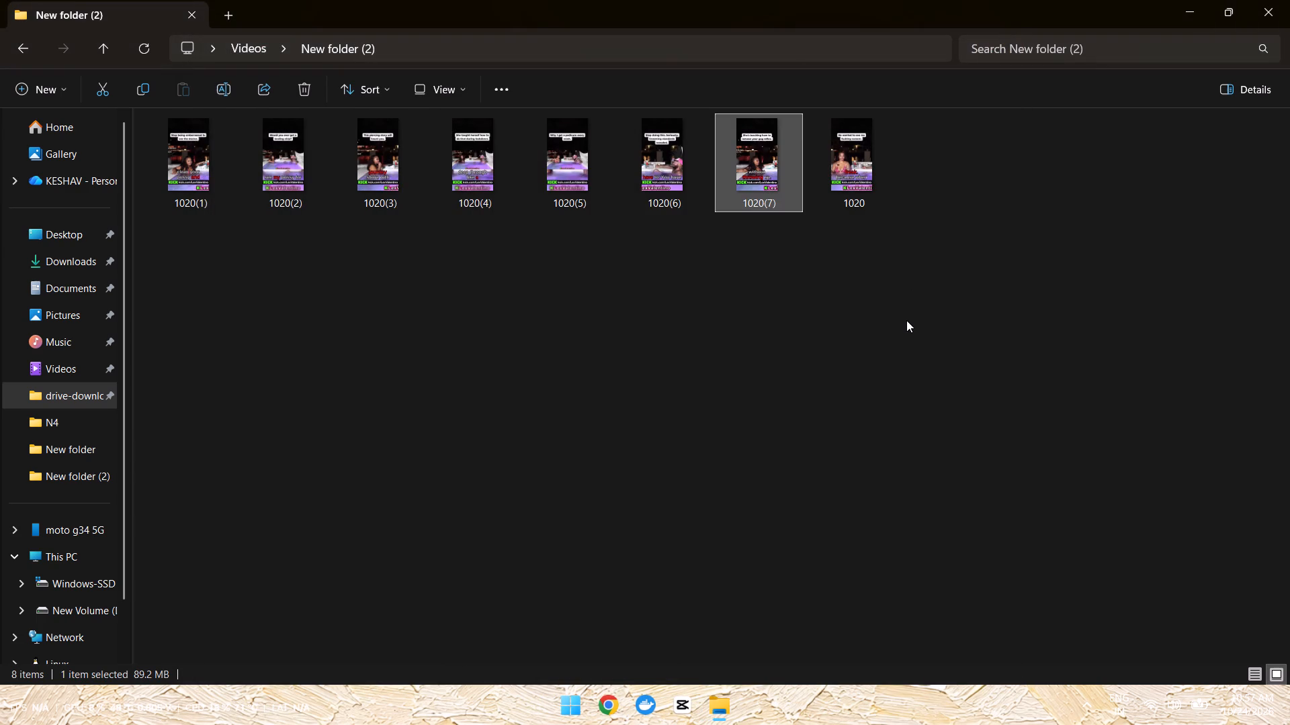
pyautogui.hotkey('alt', 'Tab')
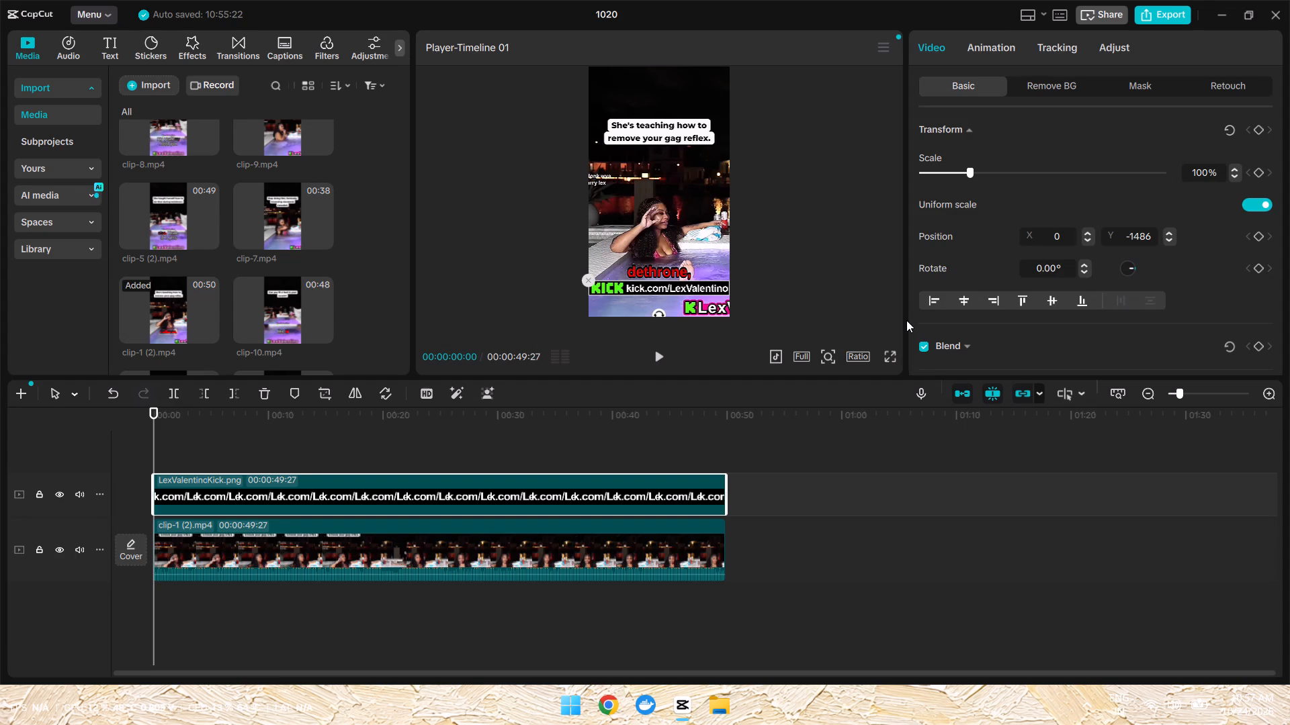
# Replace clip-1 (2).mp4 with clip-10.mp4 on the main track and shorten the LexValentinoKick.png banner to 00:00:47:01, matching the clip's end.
pyautogui.scroll(-1, 308, 293)
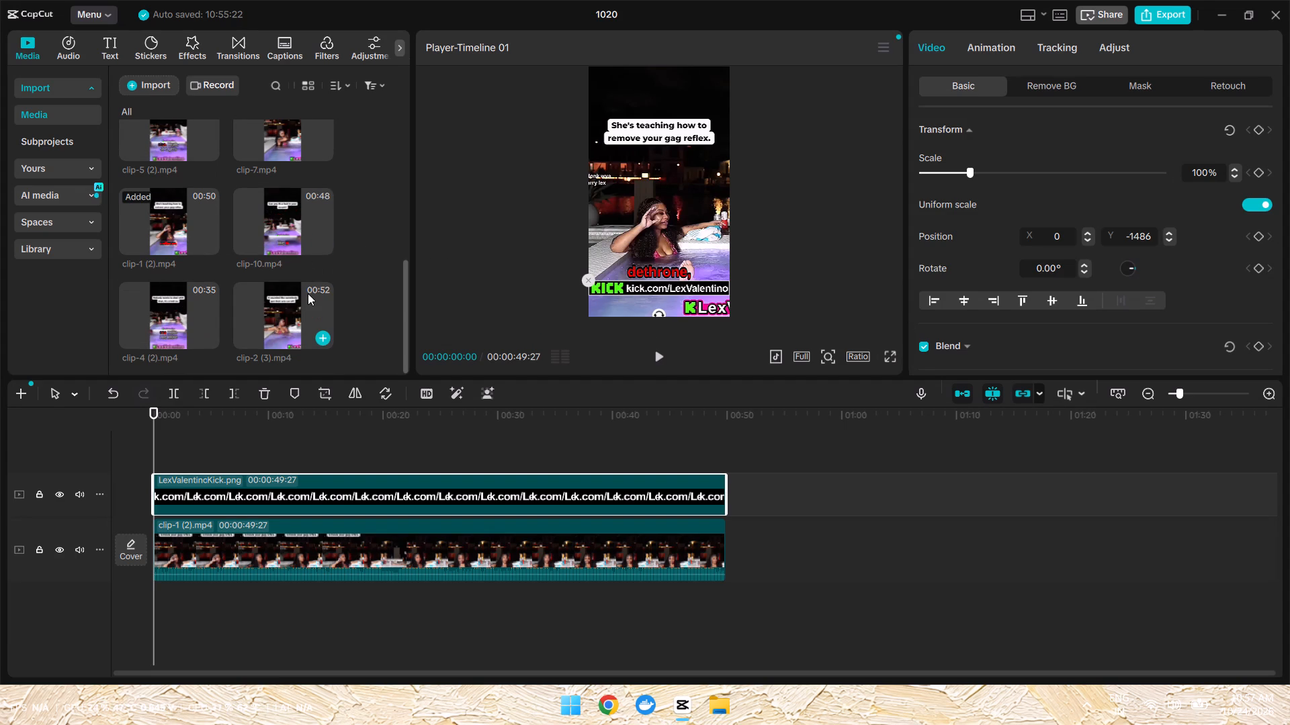
pyautogui.moveTo(276, 209); pyautogui.dragTo(732, 551)
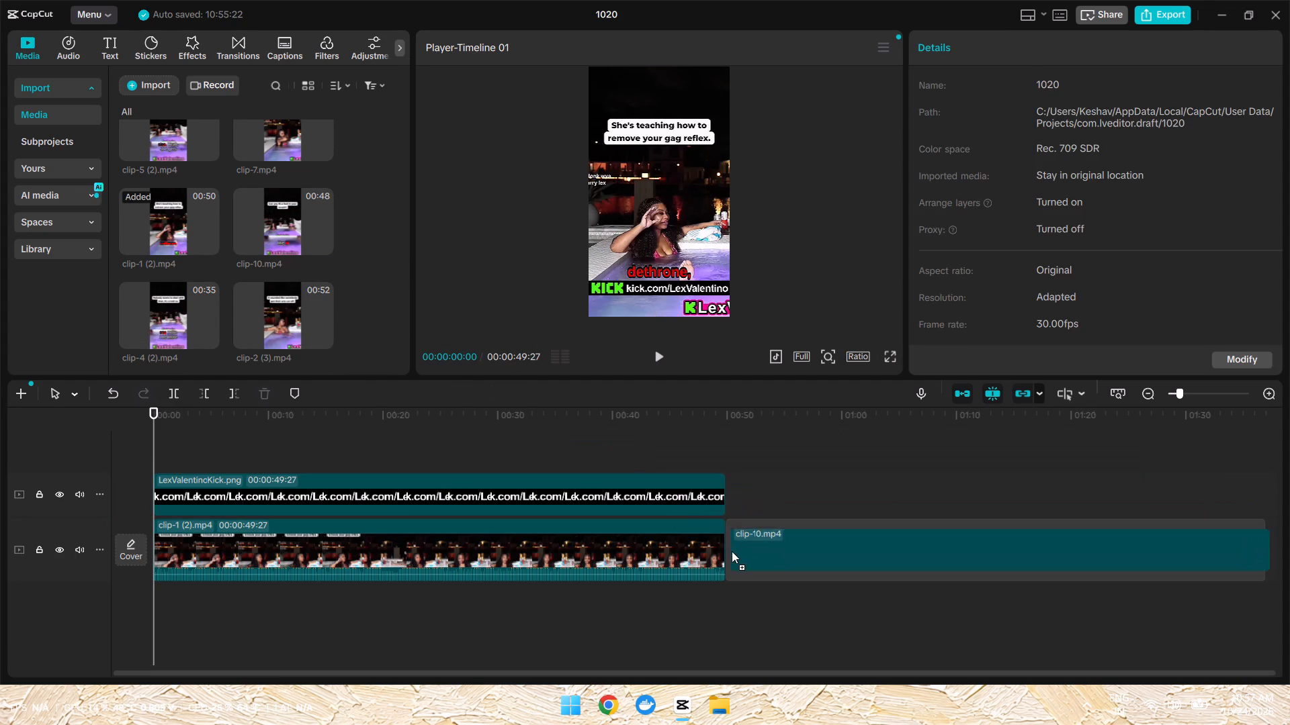
pyautogui.moveTo(732, 551); pyautogui.dragTo(734, 552)
pyautogui.click(684, 540)
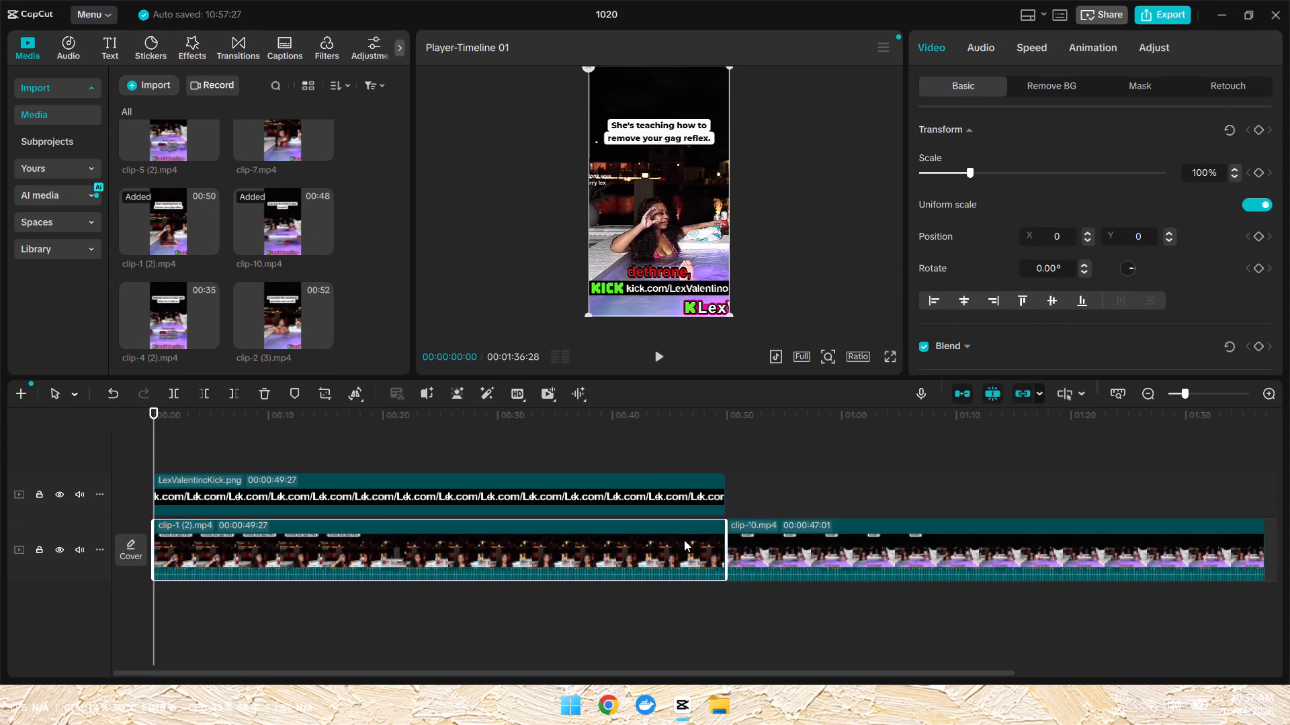
pyautogui.press('Delete')
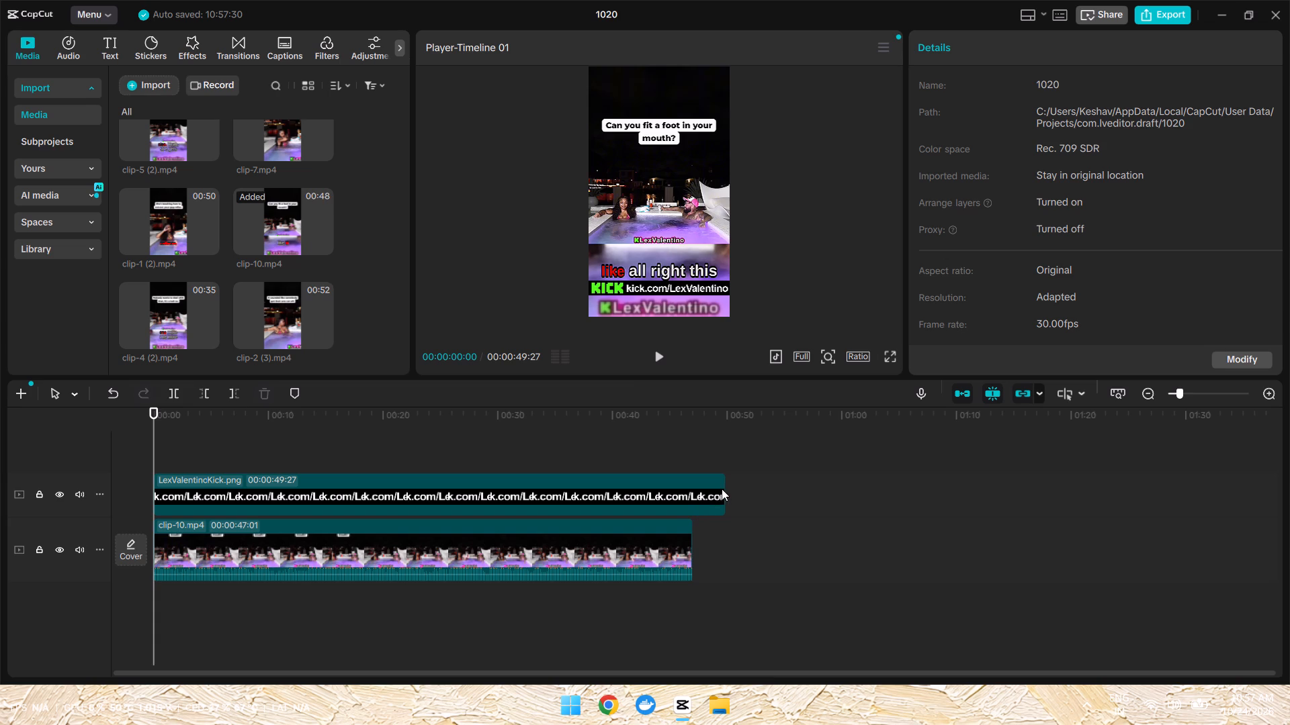
pyautogui.moveTo(725, 489); pyautogui.dragTo(693, 489)
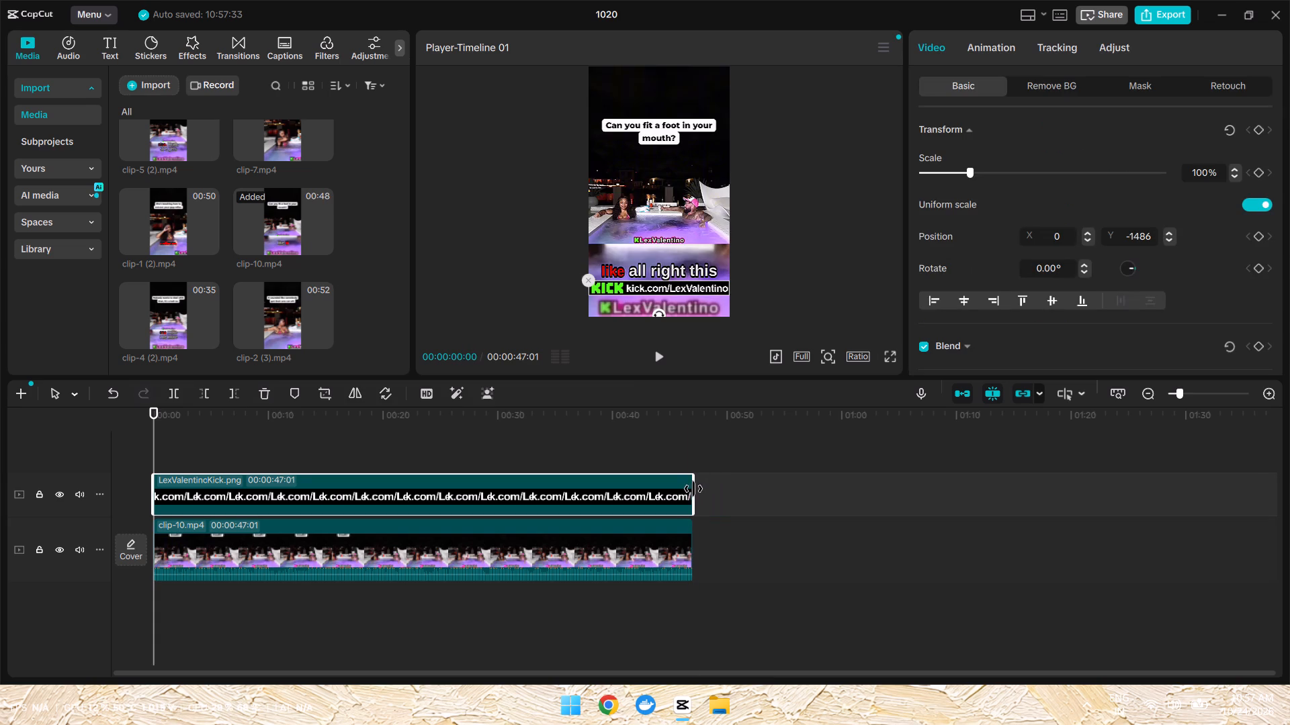
# Export the clip-10.mp4 timeline with its banner at a frame rate of 60fps and close the export window.
pyautogui.click(1156, 8)
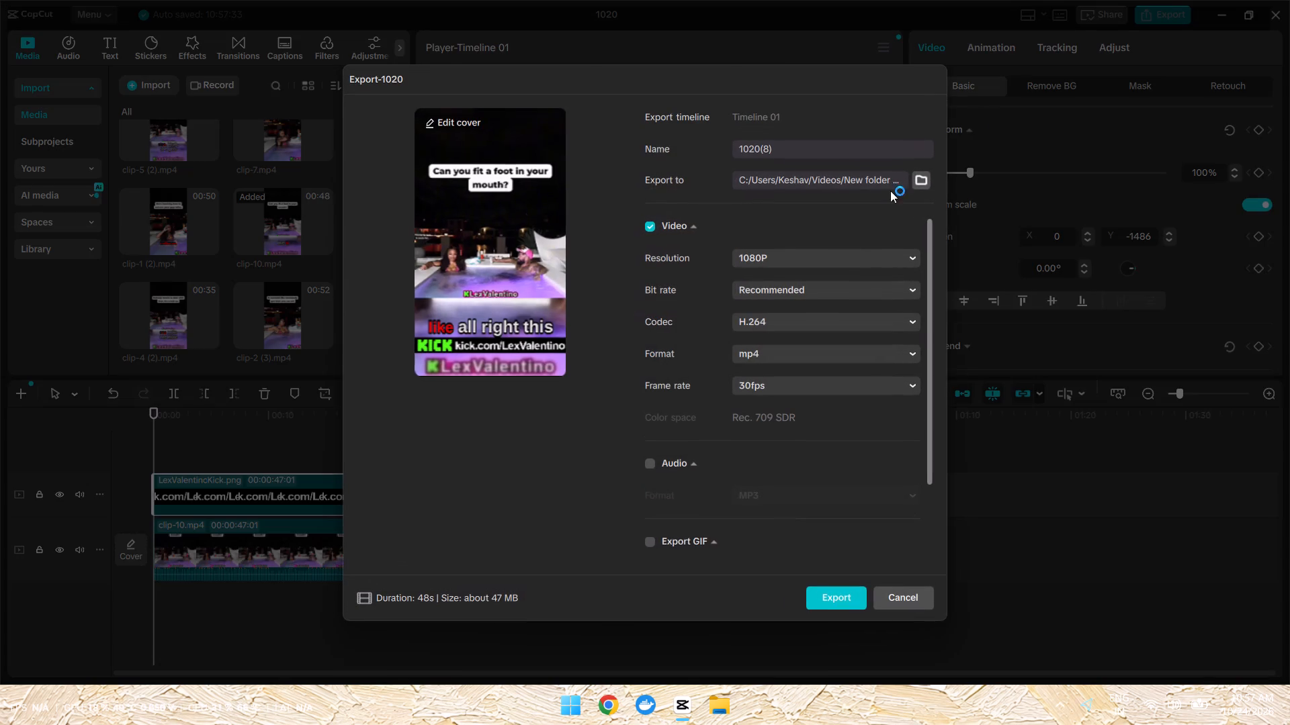
pyautogui.click(786, 385)
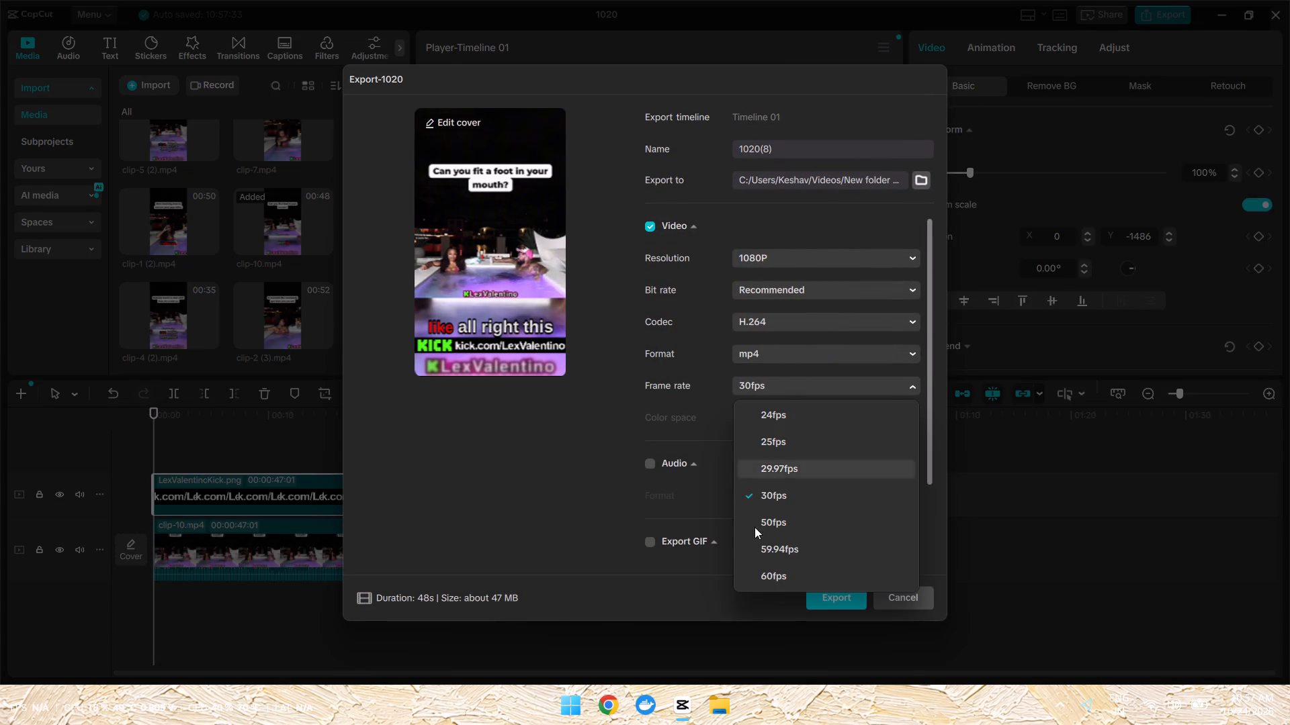
pyautogui.click(752, 574)
pyautogui.click(845, 608)
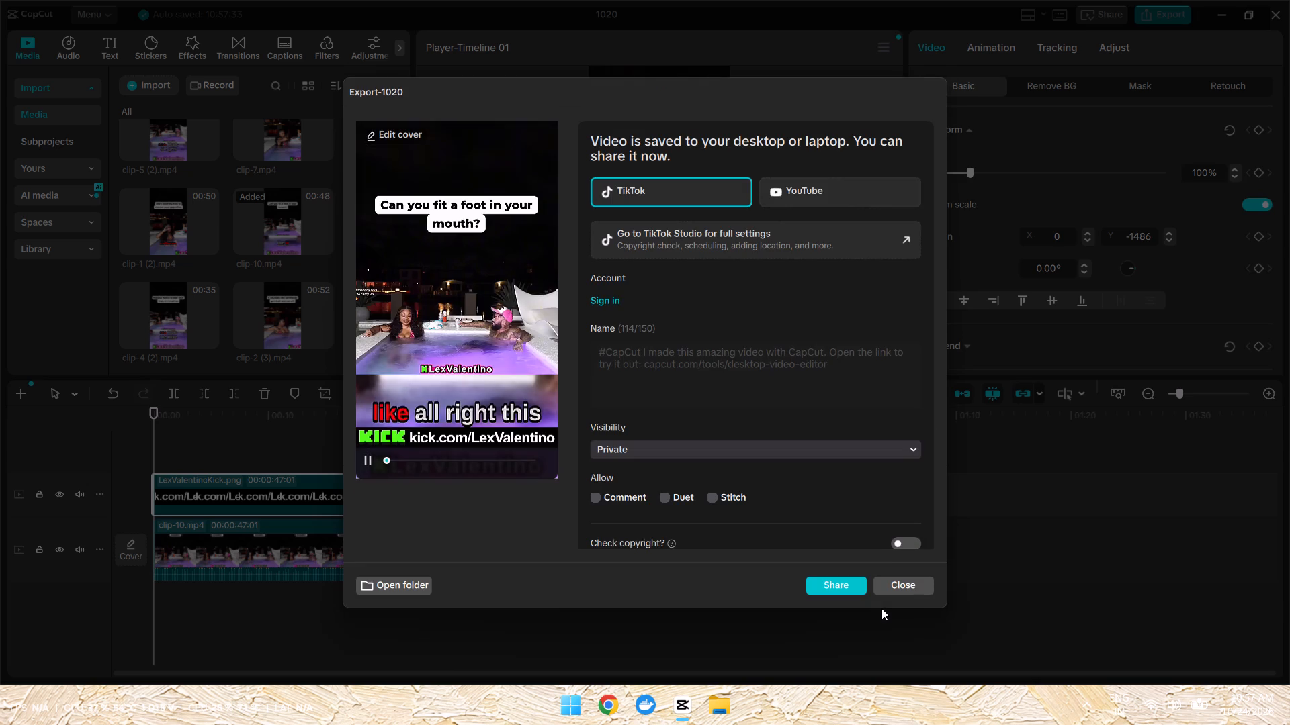
pyautogui.click(895, 584)
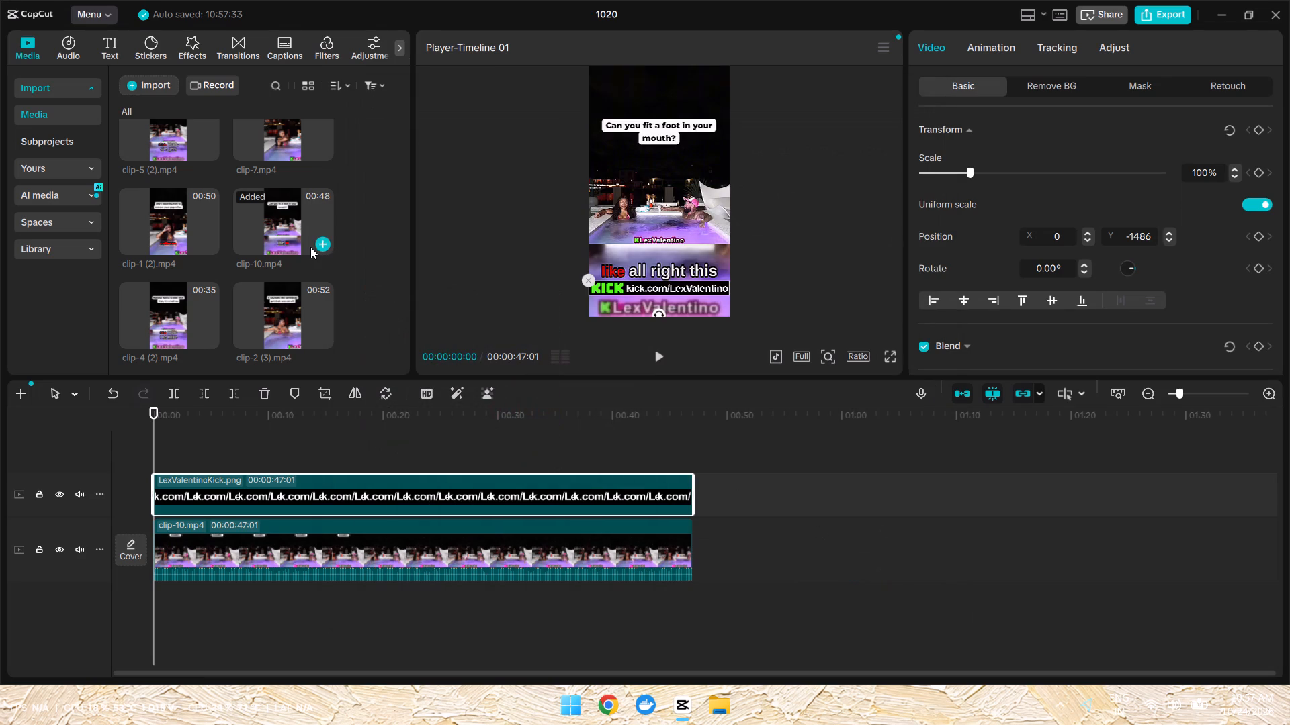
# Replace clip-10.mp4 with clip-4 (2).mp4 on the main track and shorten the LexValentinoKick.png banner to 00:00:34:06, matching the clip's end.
pyautogui.scroll(-3, 253, 267)
pyautogui.moveTo(176, 307); pyautogui.dragTo(402, 408)
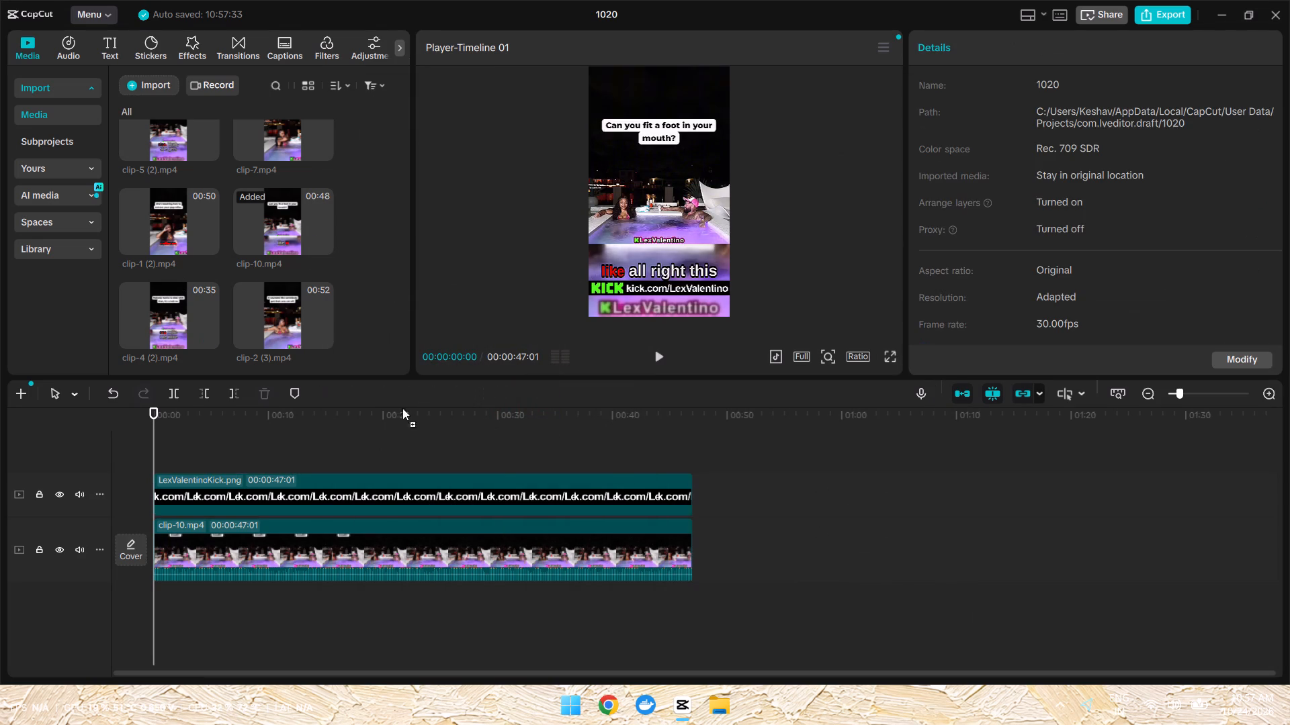
pyautogui.moveTo(402, 408); pyautogui.dragTo(718, 554)
pyautogui.click(648, 541)
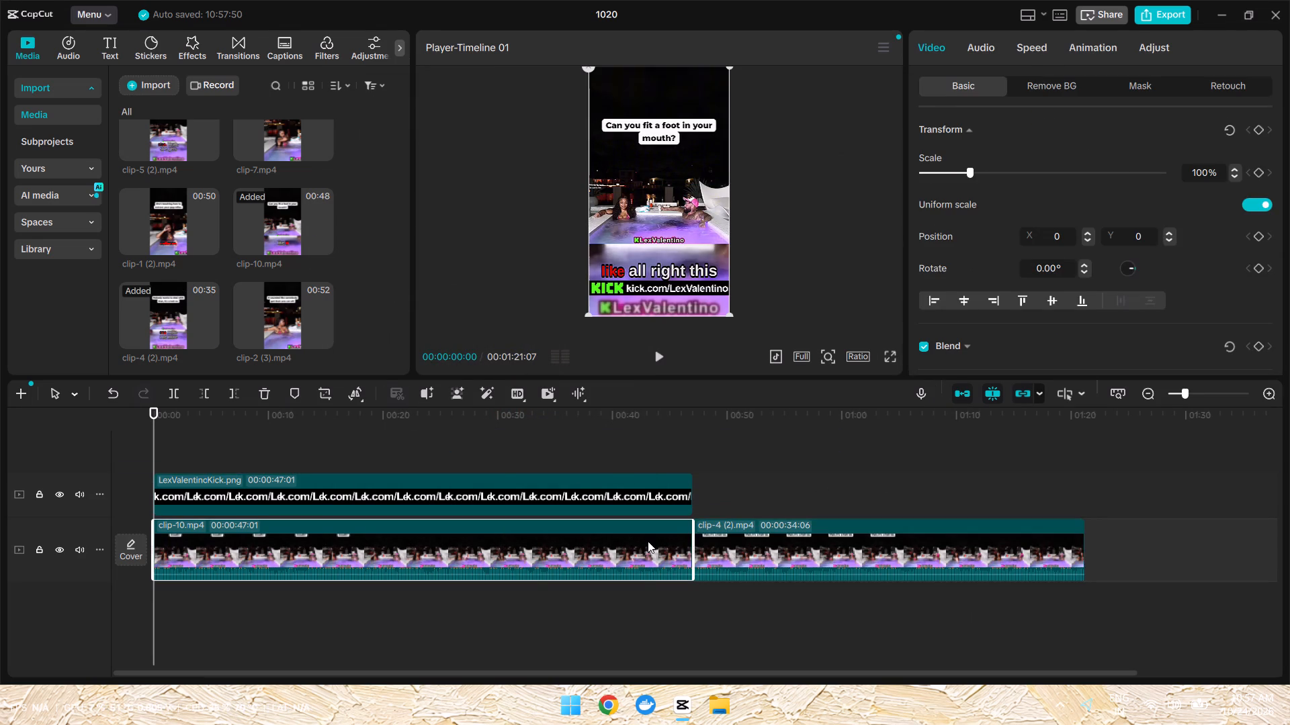
pyautogui.press('Delete')
pyautogui.moveTo(693, 485); pyautogui.dragTo(544, 487)
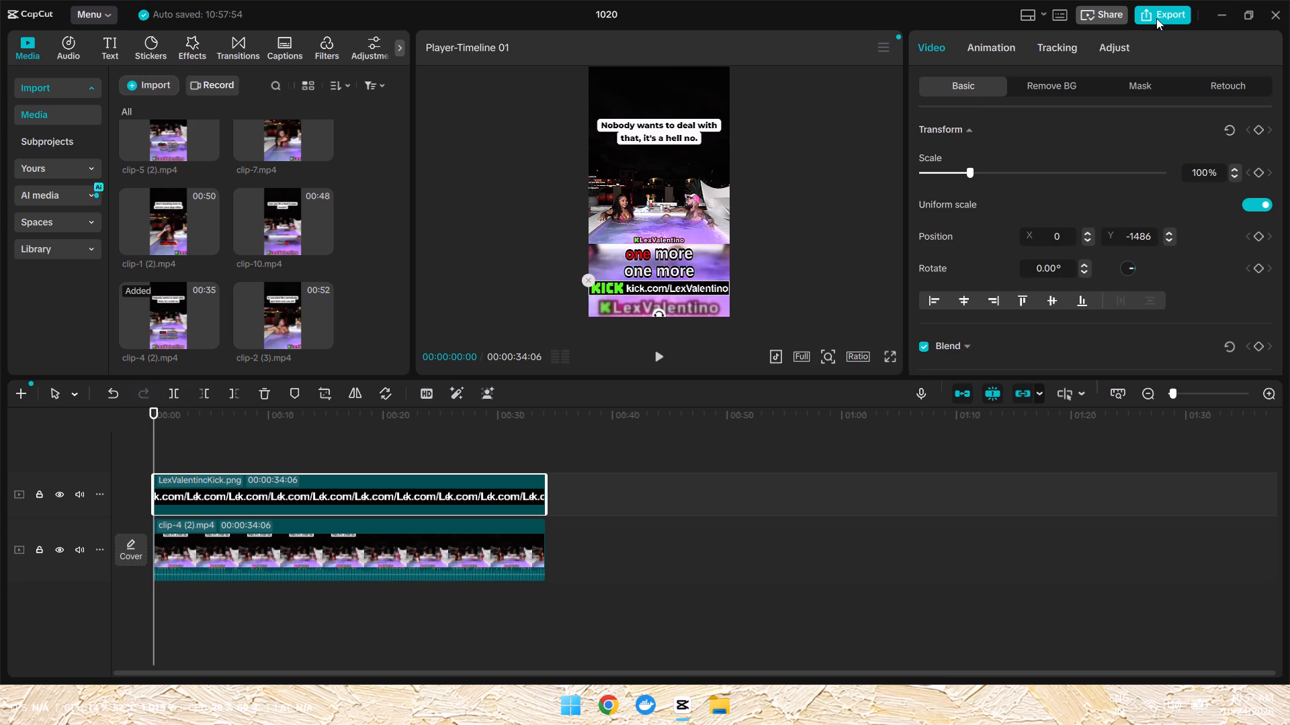
# Export the clip-4 (2).mp4 timeline with its banner at a frame rate of 60fps and close the export window.
pyautogui.click(1157, 18)
pyautogui.click(798, 389)
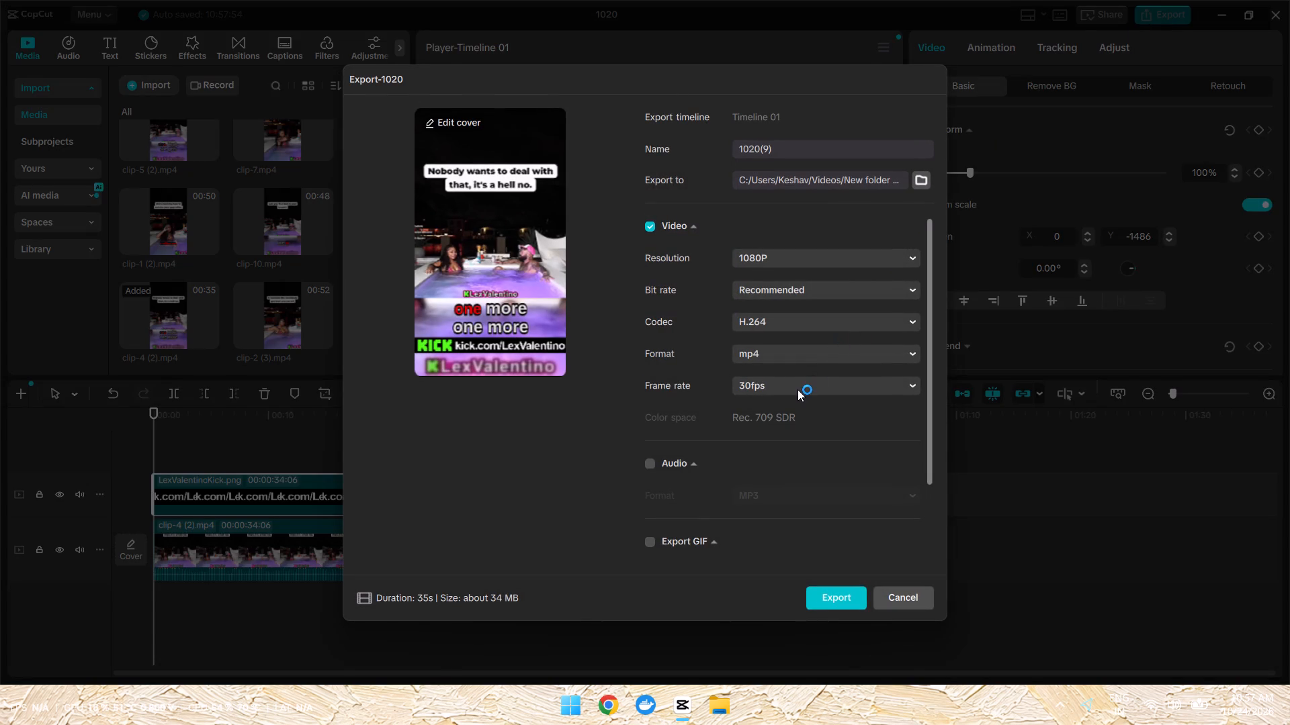
pyautogui.click(773, 581)
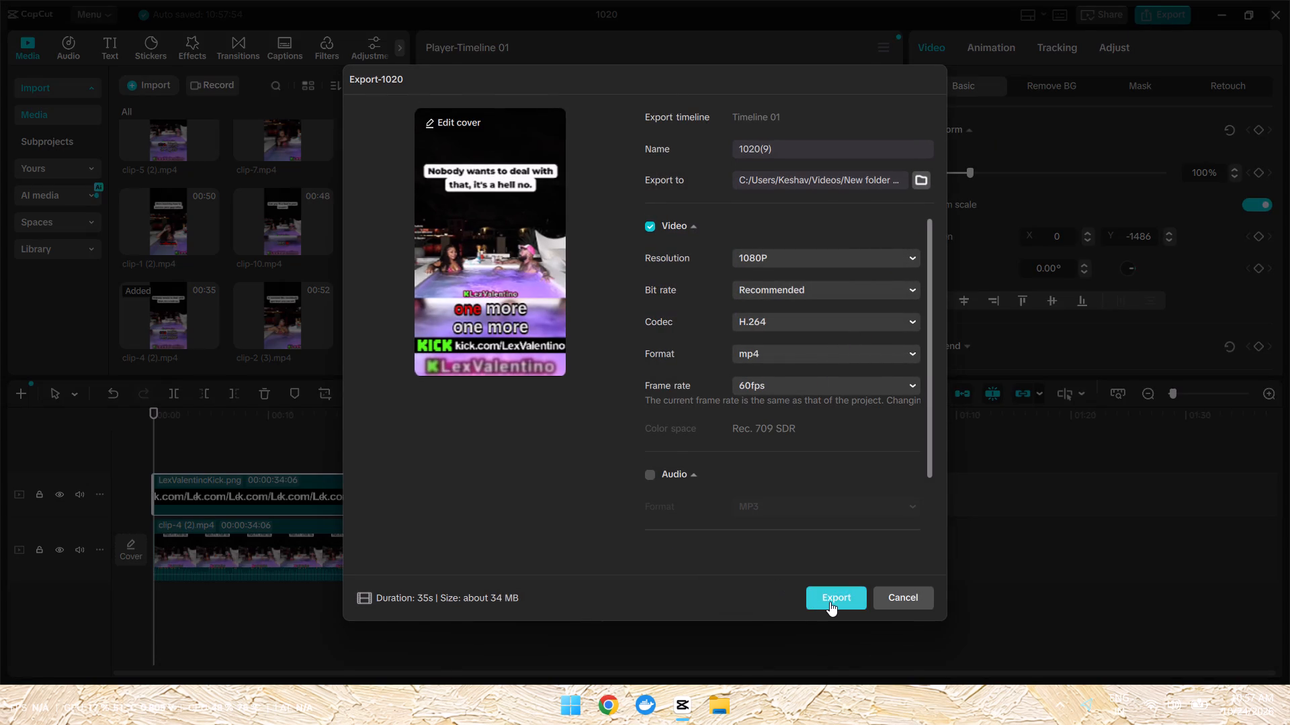
pyautogui.click(830, 601)
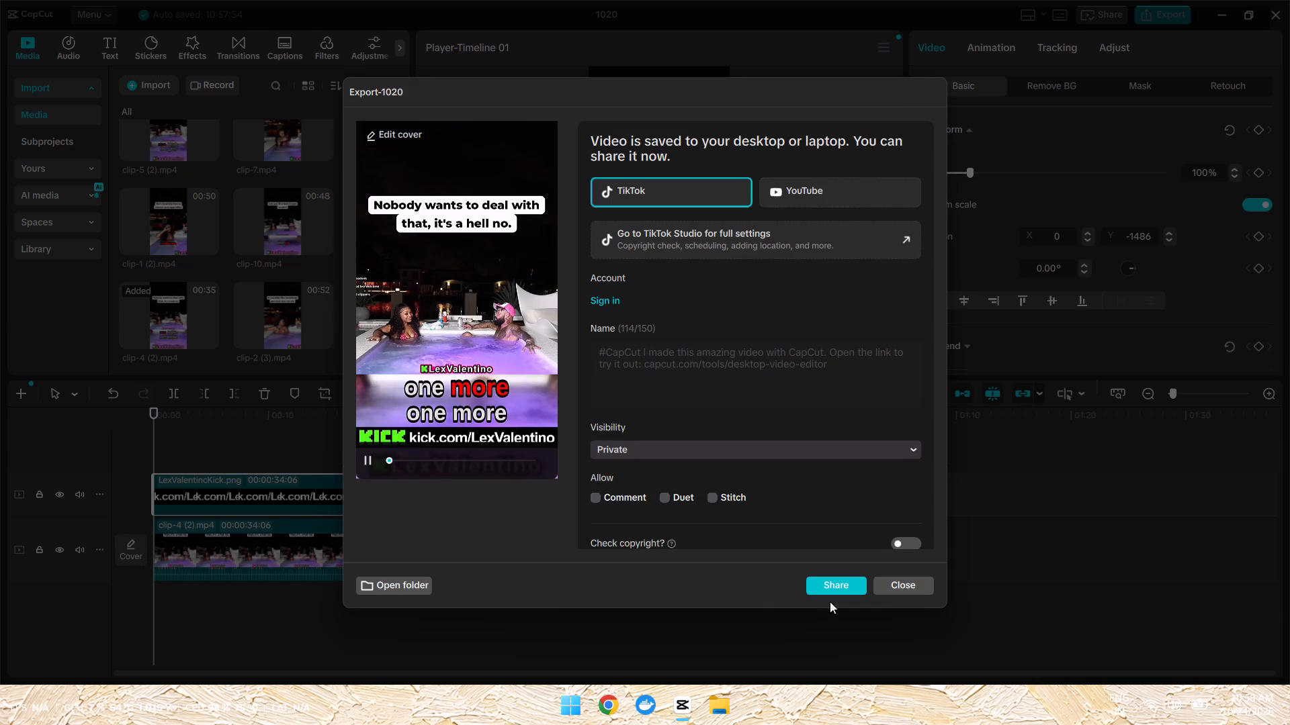
pyautogui.click(921, 587)
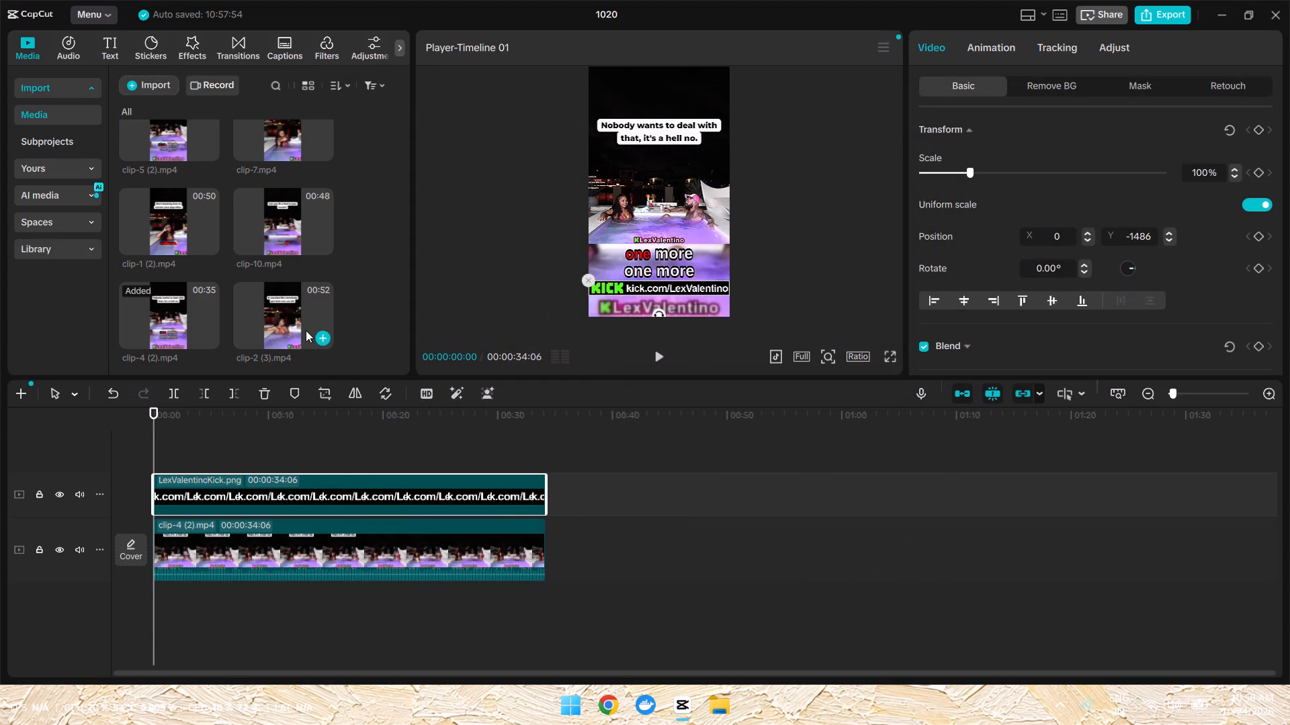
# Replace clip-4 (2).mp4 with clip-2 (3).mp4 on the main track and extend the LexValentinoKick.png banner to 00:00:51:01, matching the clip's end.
pyautogui.moveTo(291, 307); pyautogui.dragTo(587, 555)
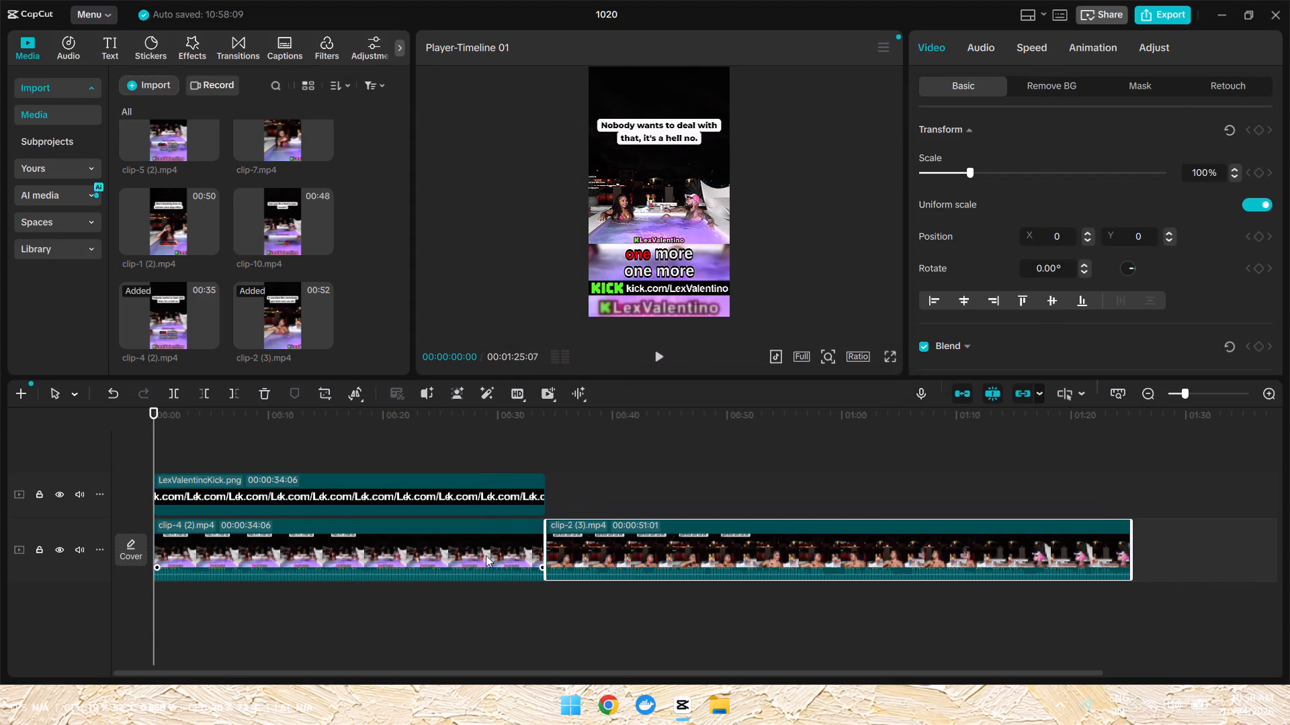
pyautogui.click(500, 552)
pyautogui.press('Delete')
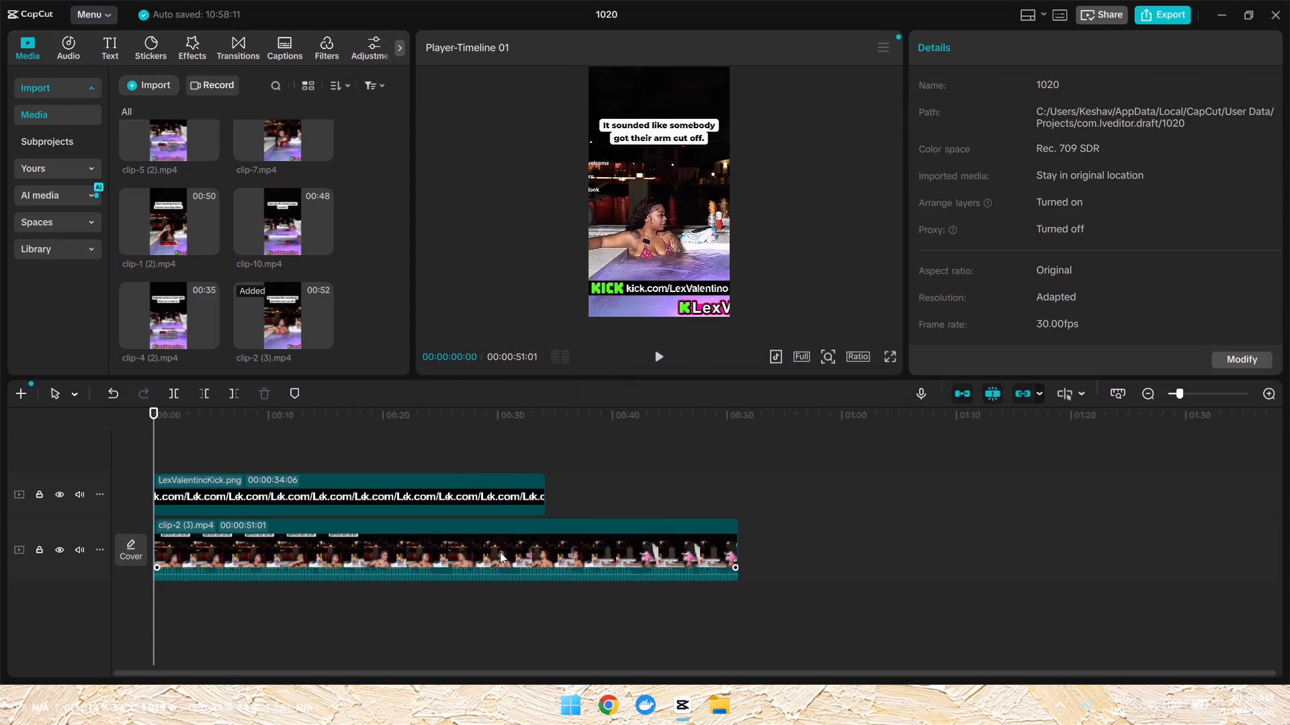
pyautogui.click(547, 485)
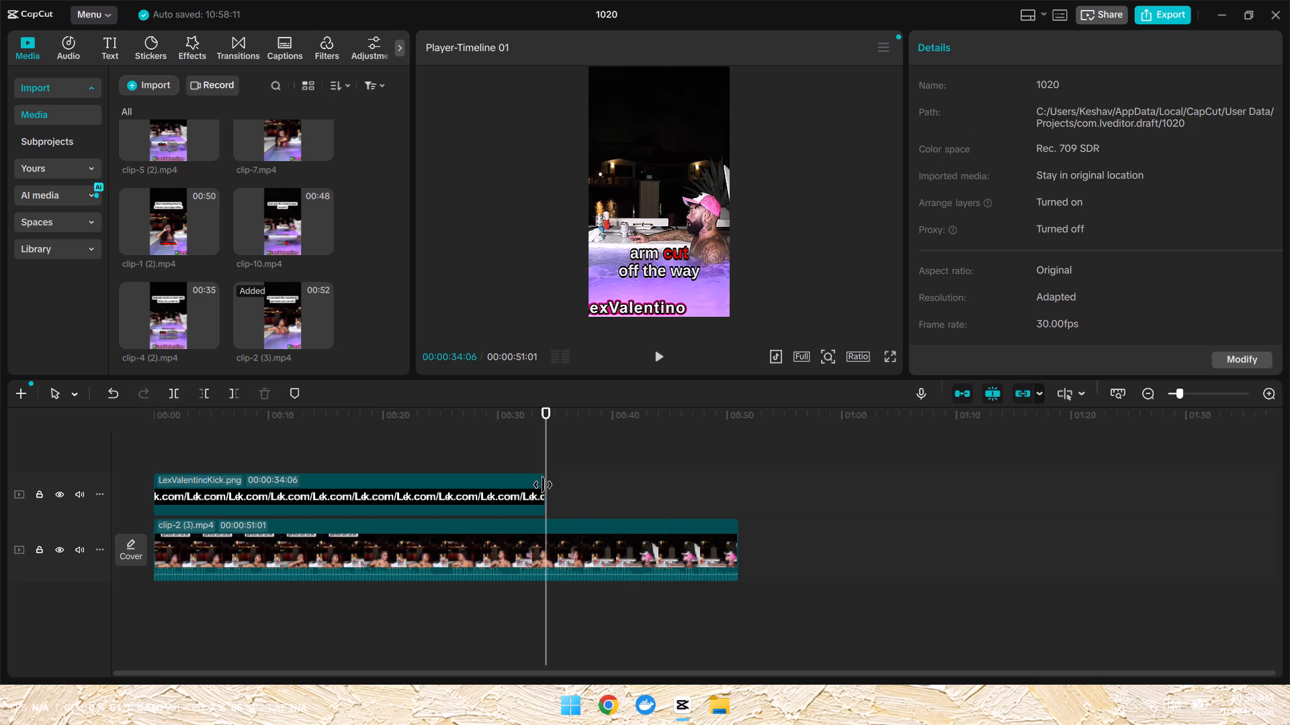
pyautogui.moveTo(545, 485); pyautogui.dragTo(742, 510)
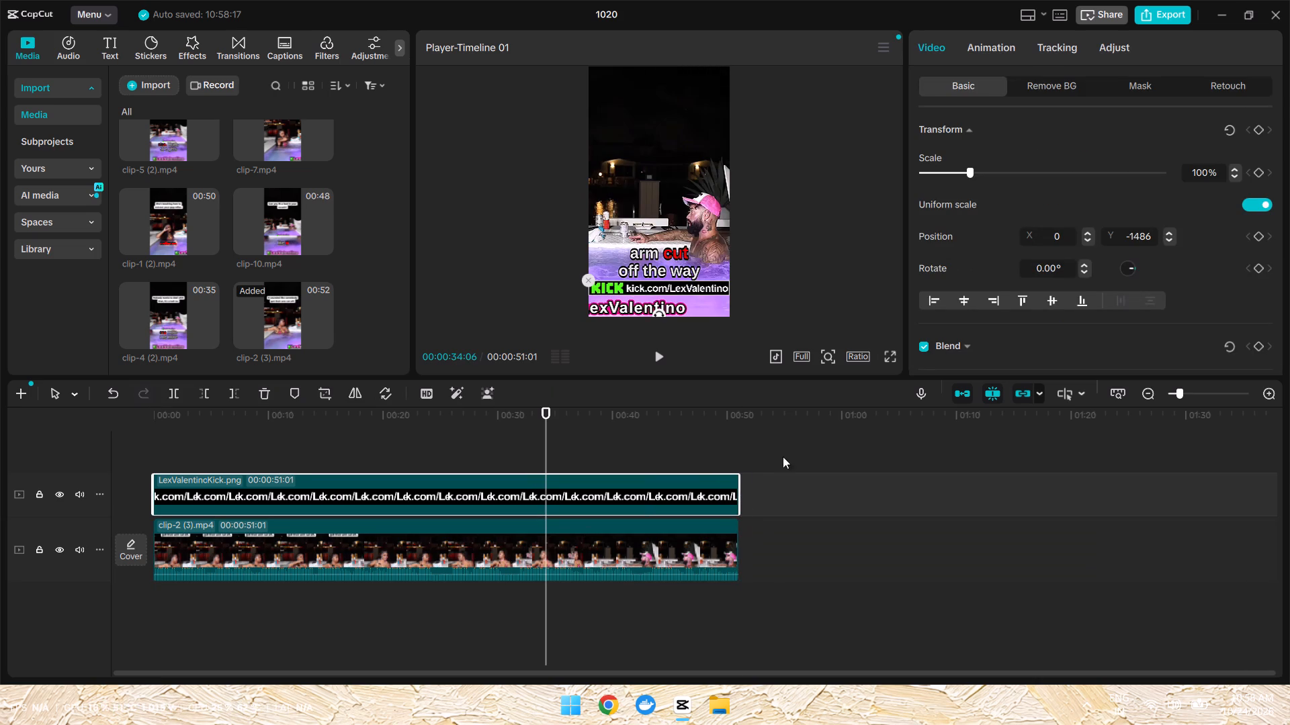
# Export the clip-2 (3).mp4 timeline with its banner at a frame rate of 60fps.
pyautogui.click(1170, 14)
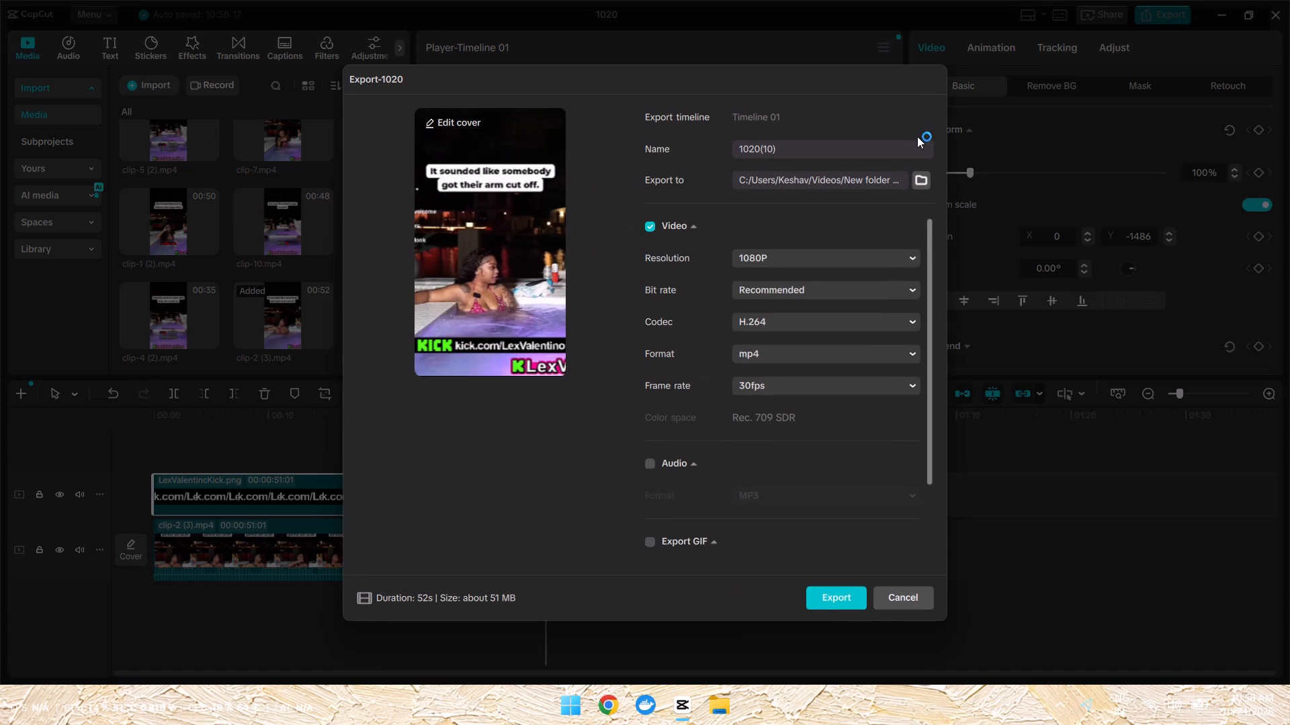
pyautogui.click(824, 388)
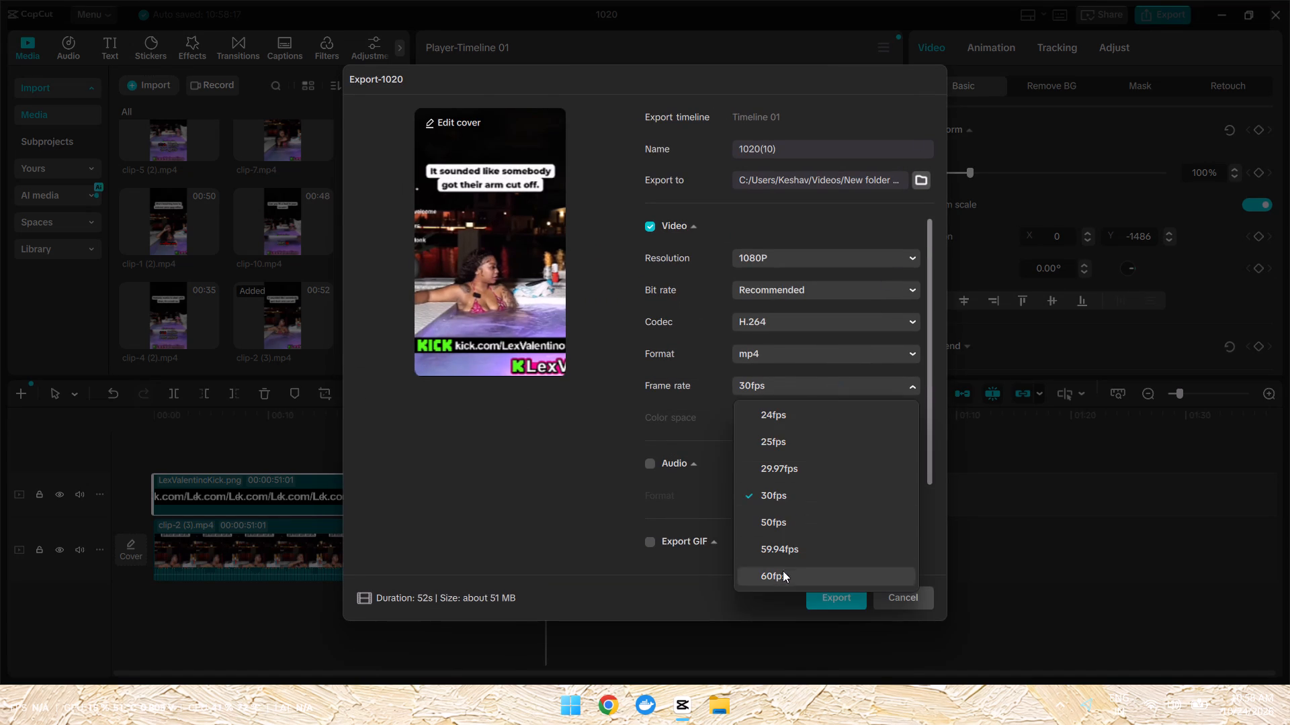
pyautogui.click(781, 575)
pyautogui.click(832, 600)
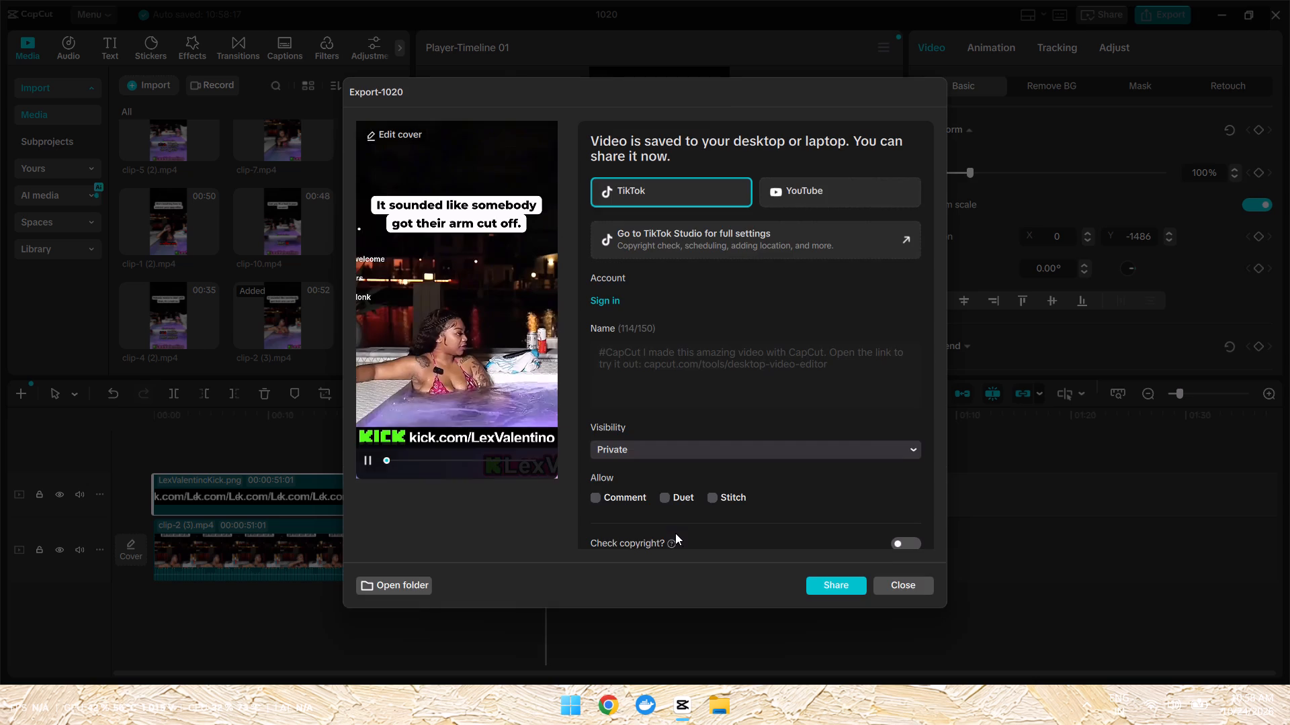
# Dismiss the finished export window, close project 1020, and exit CapCut from its home screen.
pyautogui.click(893, 580)
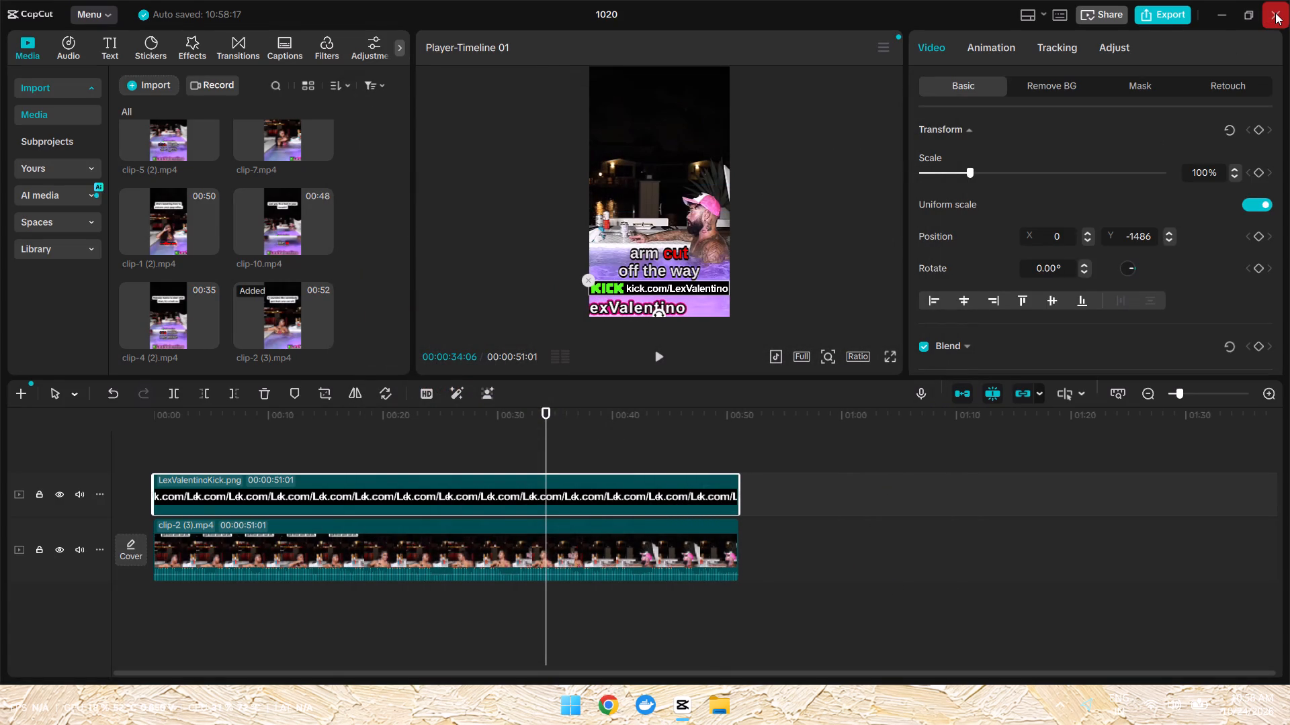
pyautogui.scroll(-4, 327, 300)
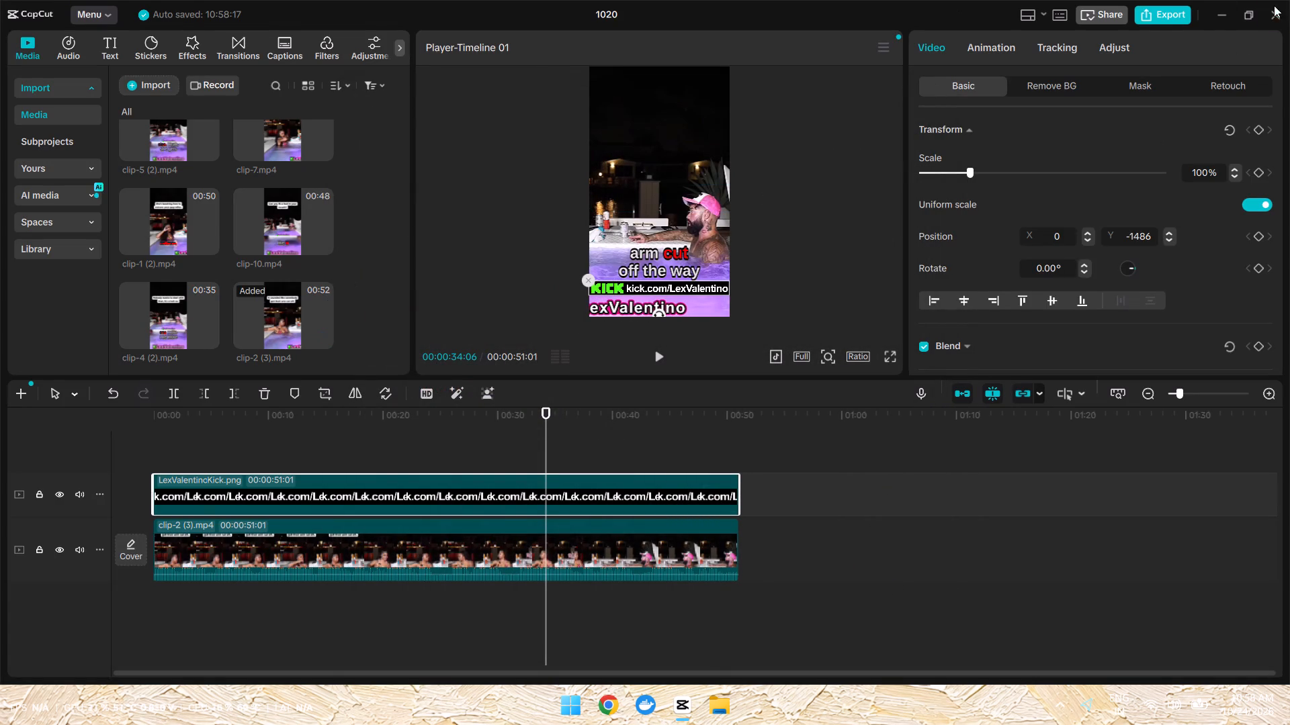
pyautogui.click(1268, 10)
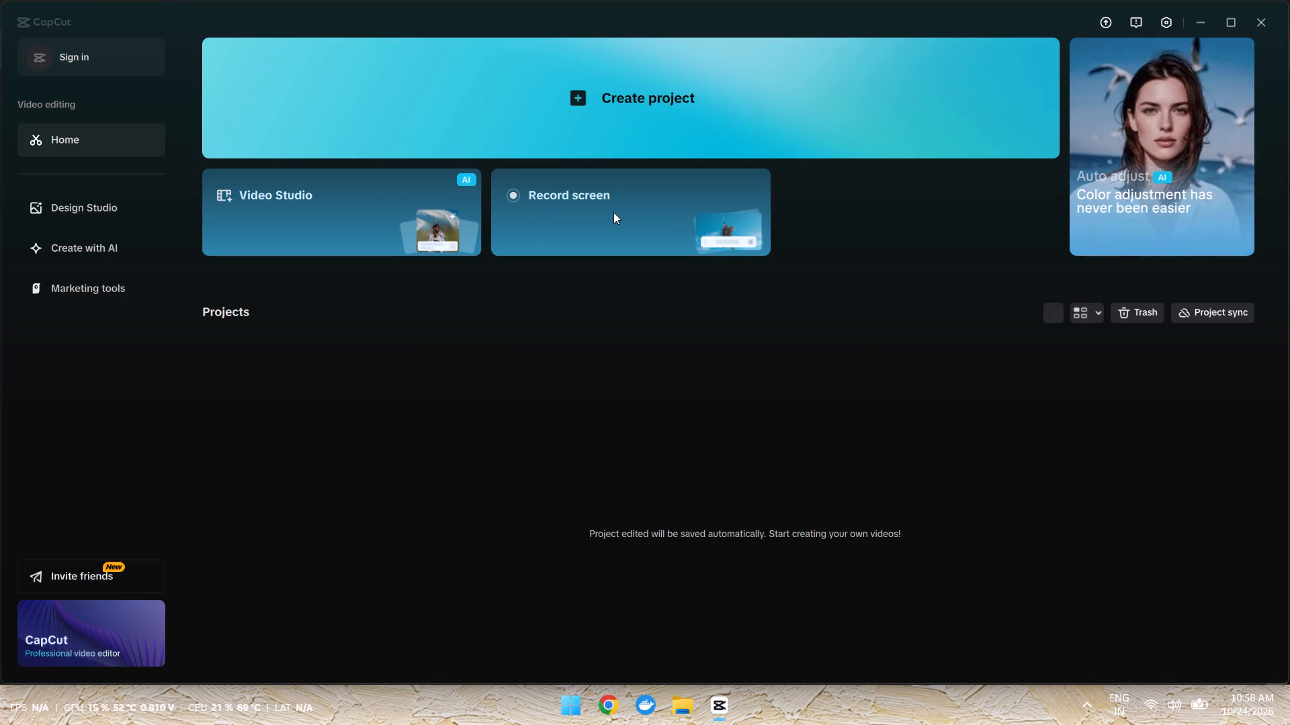
pyautogui.click(1264, 24)
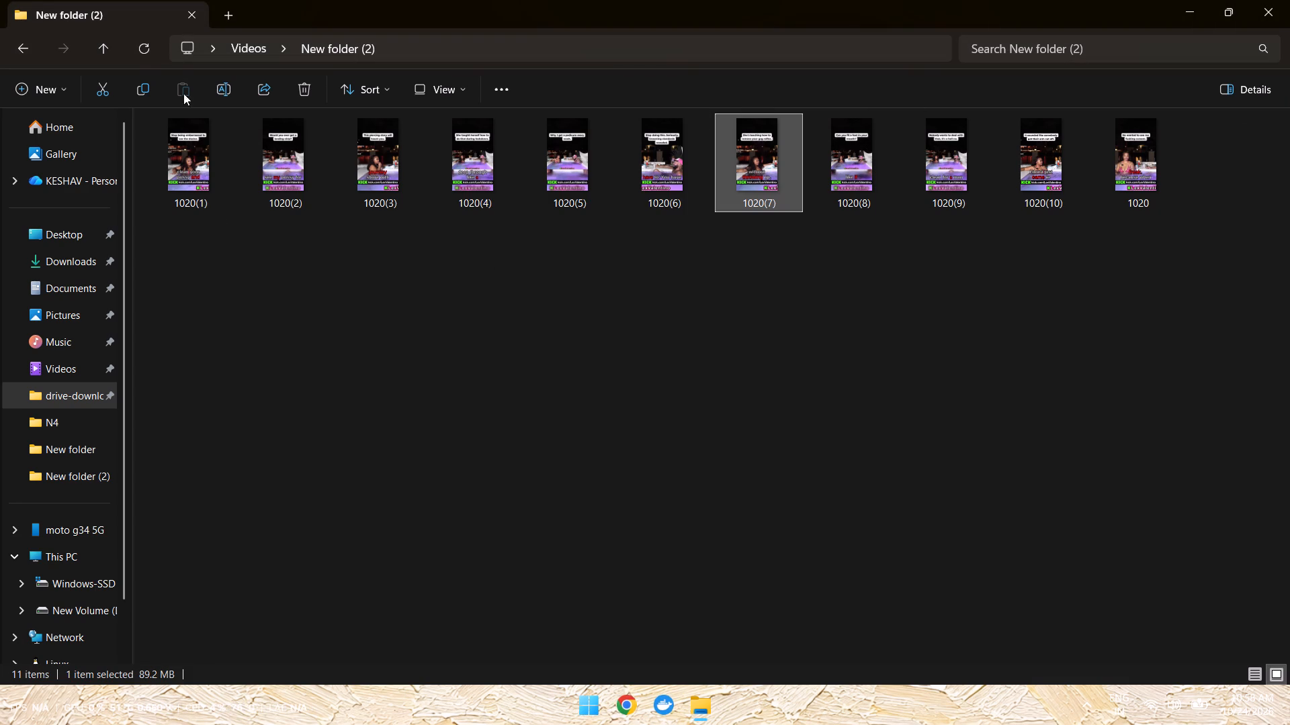
# Refresh New folder (2) in File Explorer to check the exported 1020 videos, and close the window.
pyautogui.click(139, 54)
pyautogui.tripleClick(139, 54)
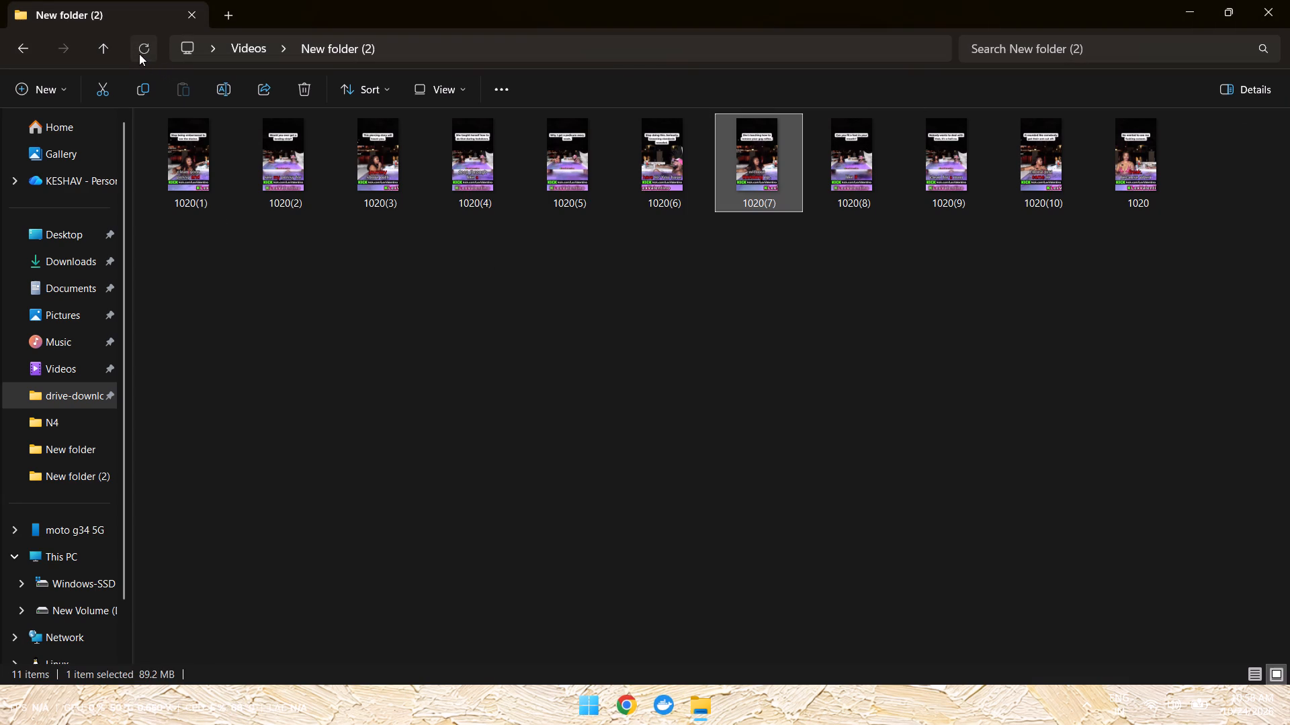
pyautogui.doubleClick(139, 54)
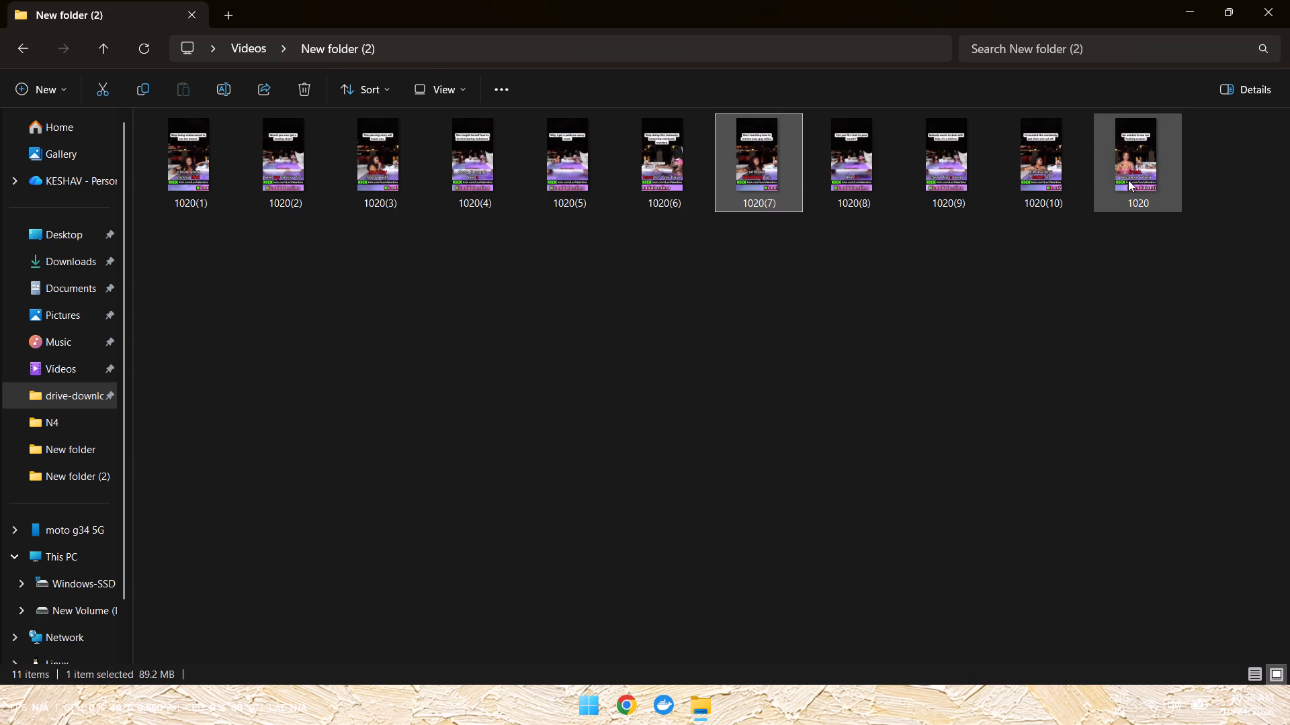
pyautogui.click(1271, 0)
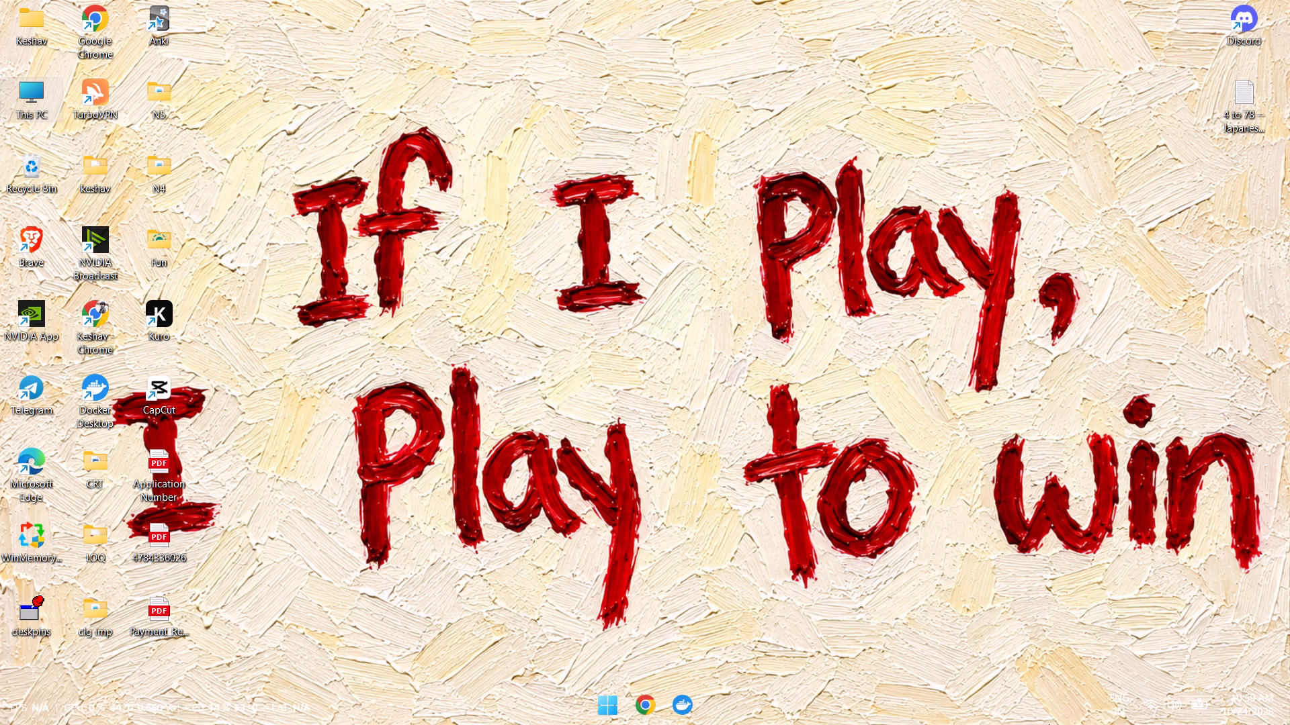
# Switch to Docker Desktop and look over its Containers list.
pyautogui.click(679, 706)
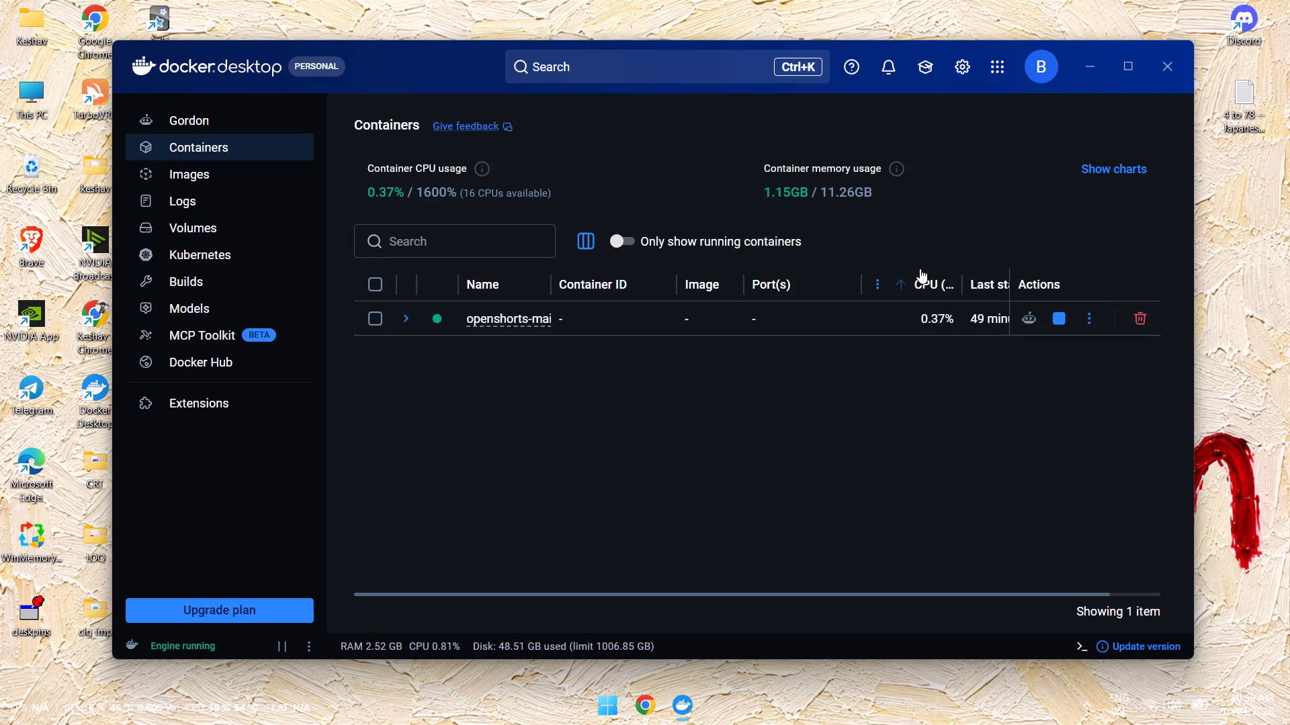
pyautogui.scroll(-3, 838, 377)
pyautogui.scroll(1, 838, 377)
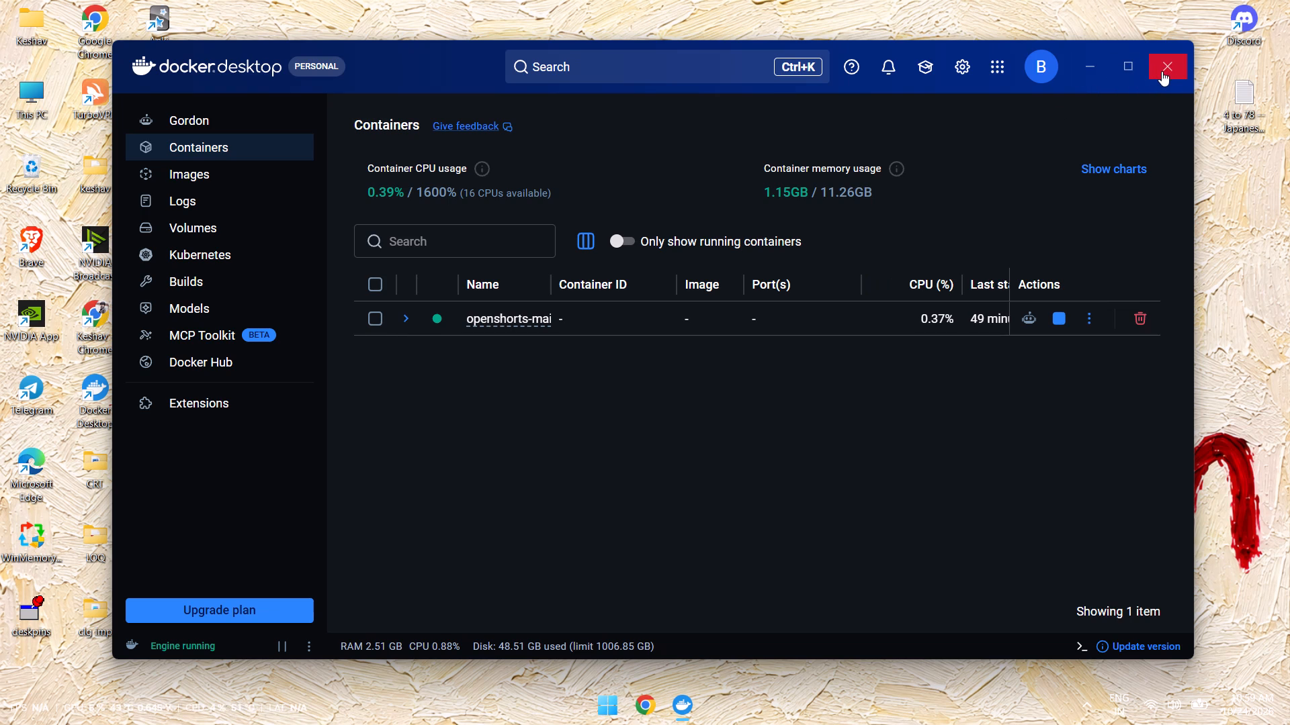
# Minimize Docker Desktop and refresh the Windows desktop.
pyautogui.click(1089, 62)
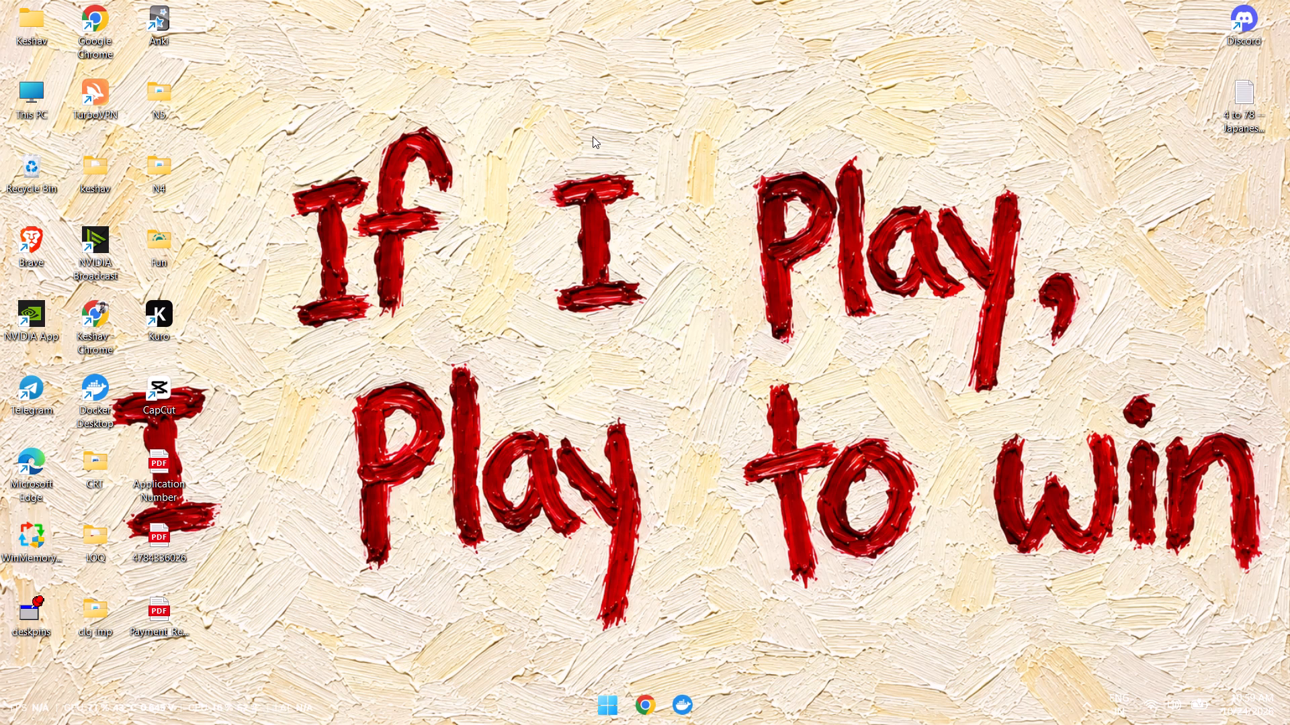
pyautogui.rightClick(593, 136)
pyautogui.click(640, 210)
# Switch to Chrome and open instagram.com in a new tab.
pyautogui.click(644, 714)
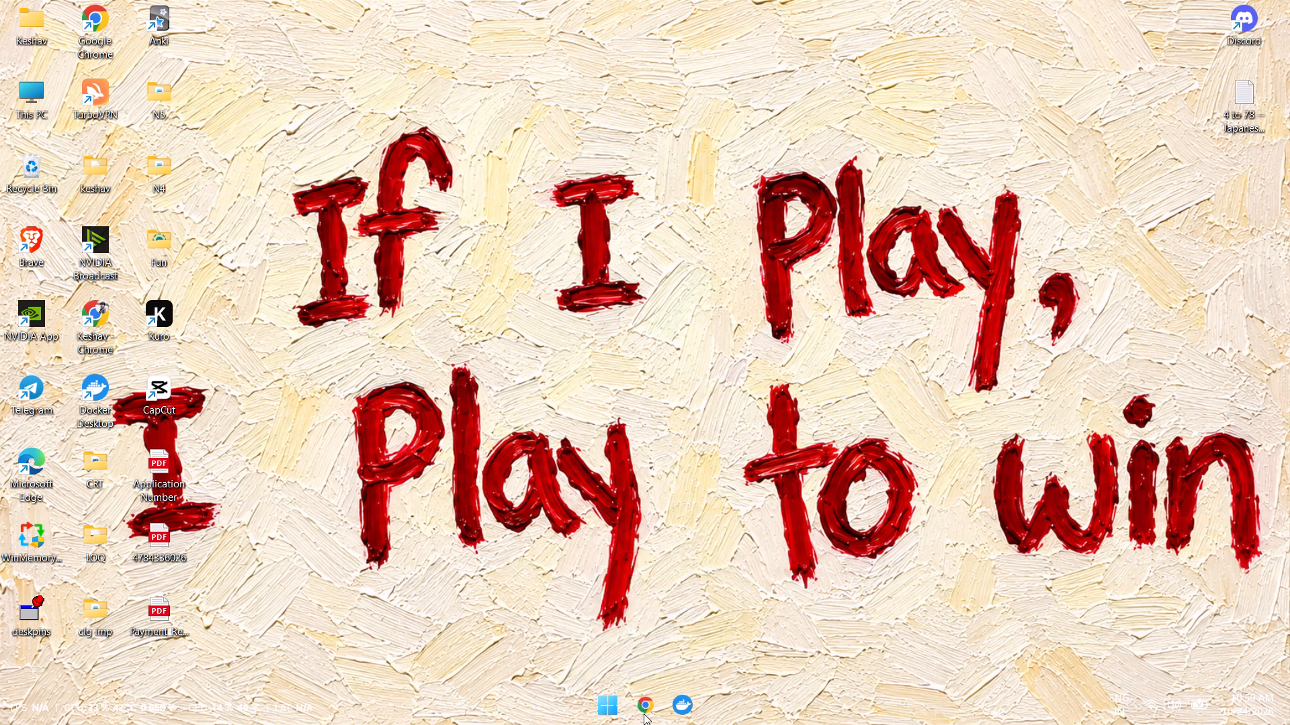
pyautogui.click(1003, 17)
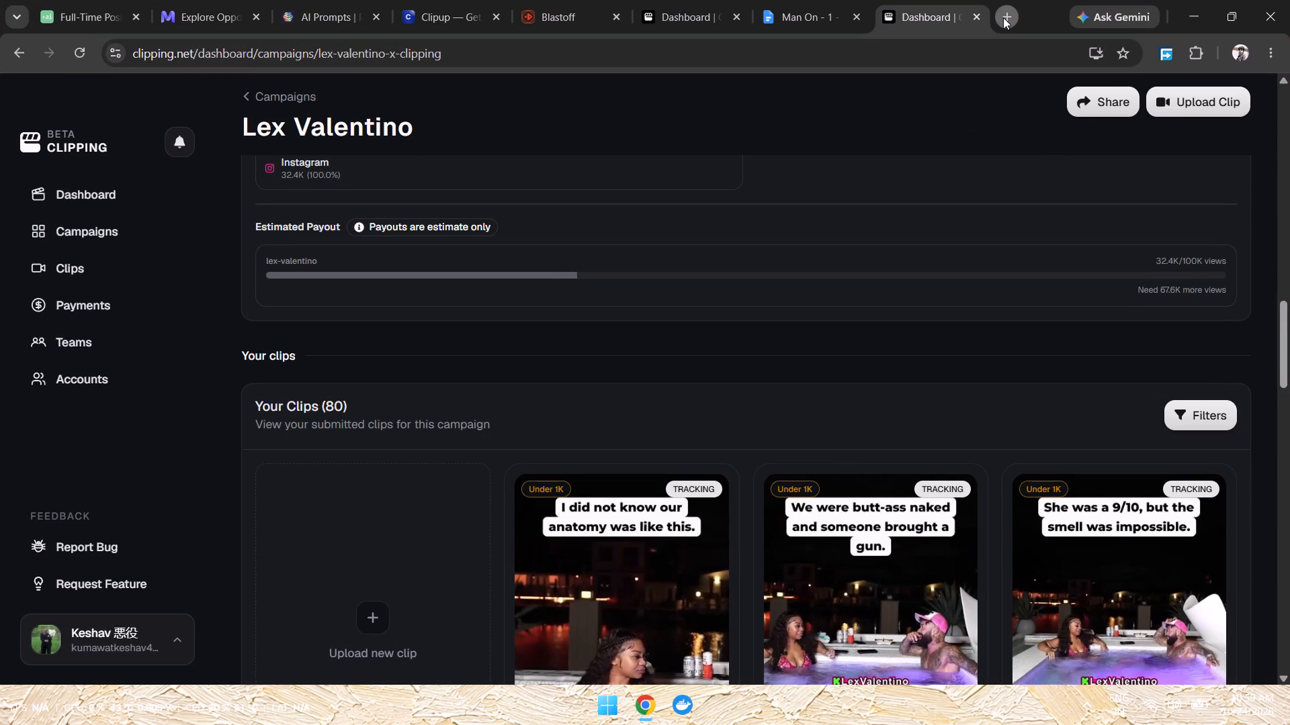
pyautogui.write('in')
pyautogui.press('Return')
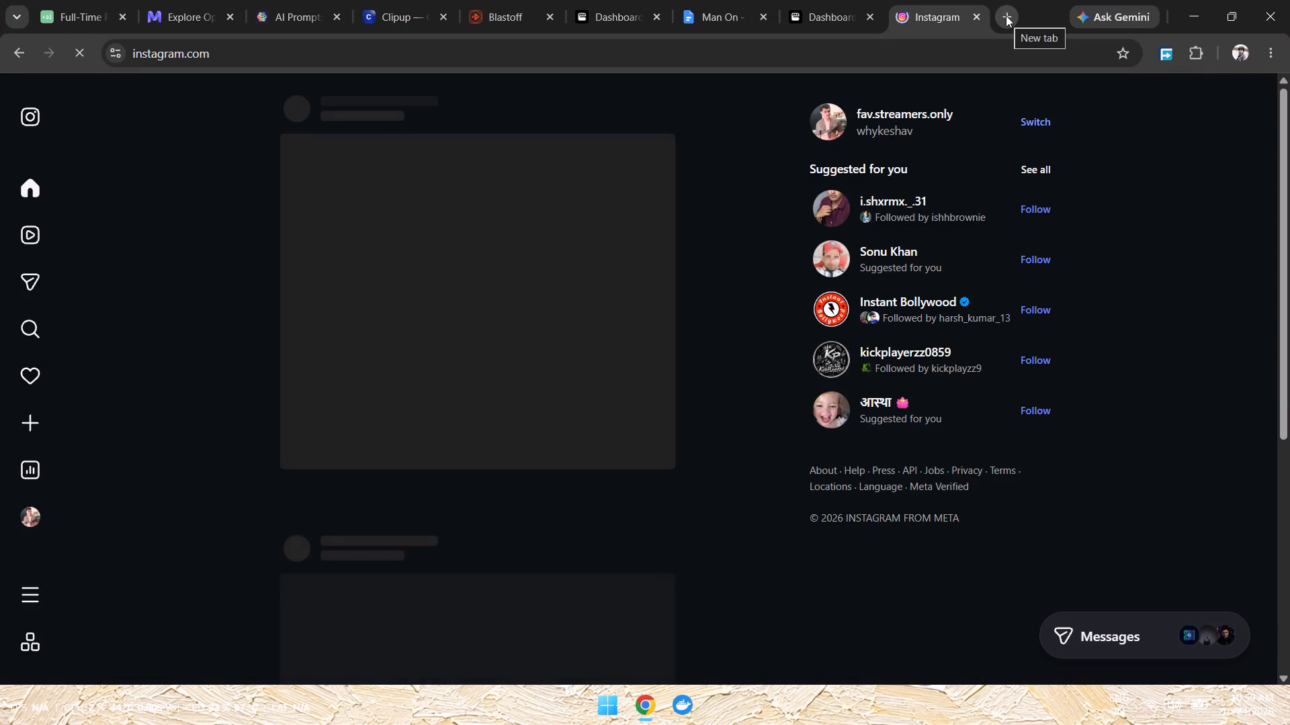
# Start a new Instagram post with the video 1020(1) from the New folder (2) folder in Videos.
pyautogui.click(23, 412)
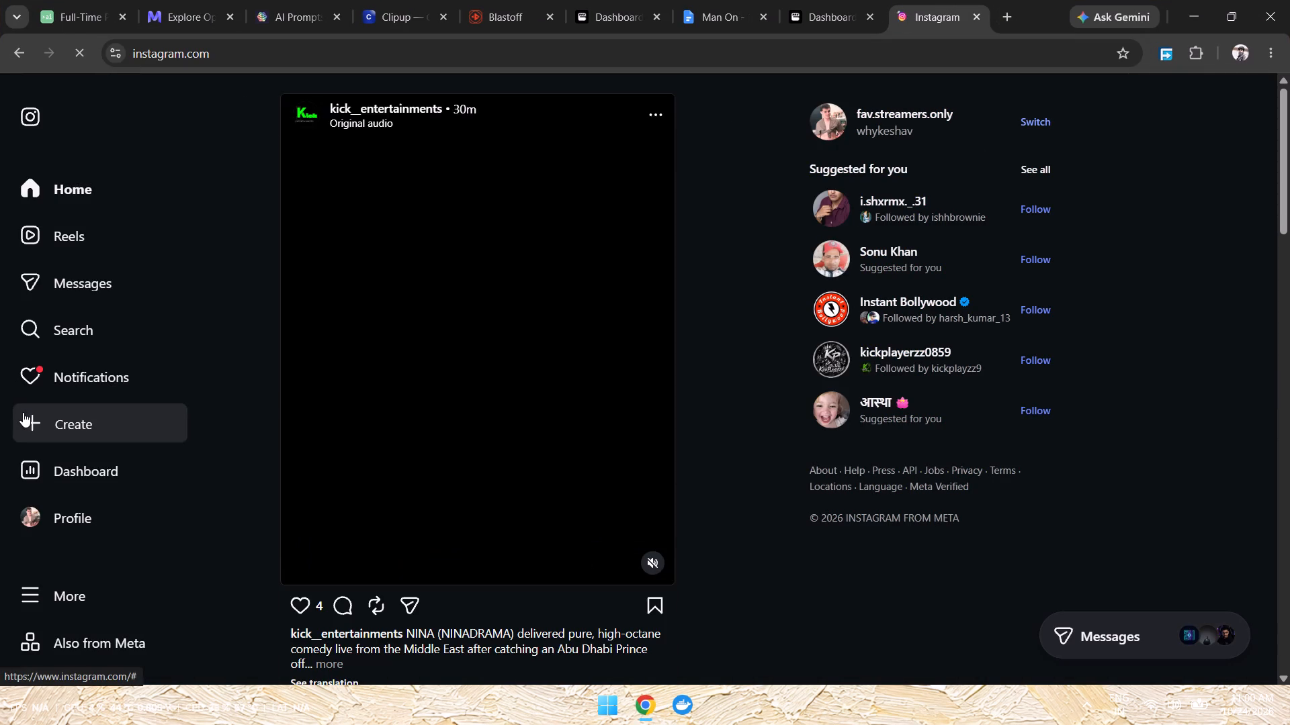
pyautogui.click(134, 454)
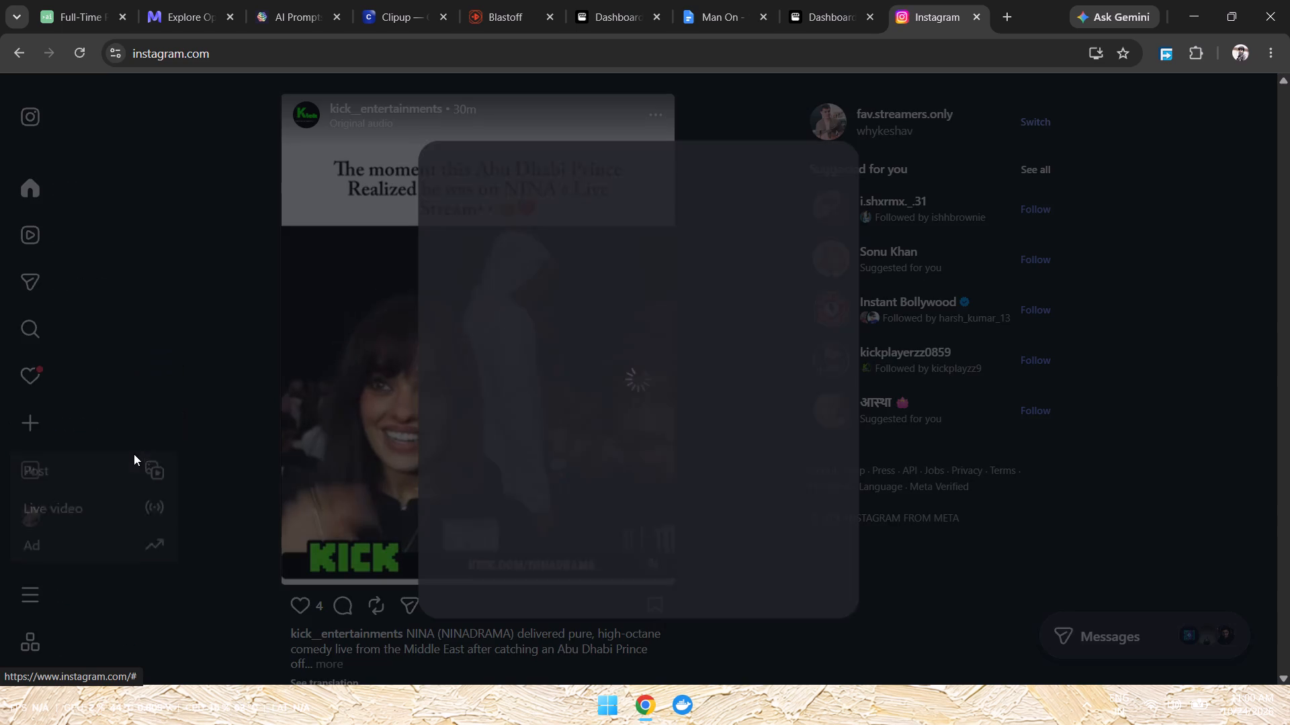
pyautogui.click(598, 452)
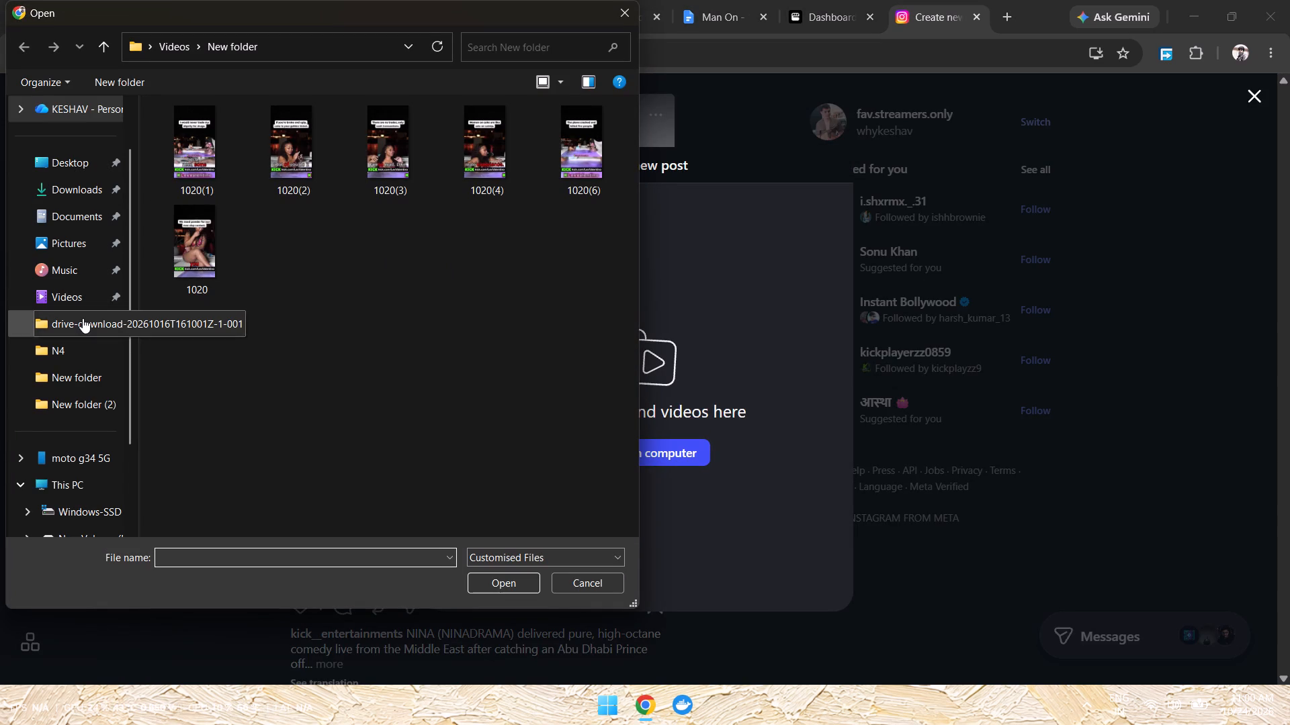
pyautogui.click(79, 292)
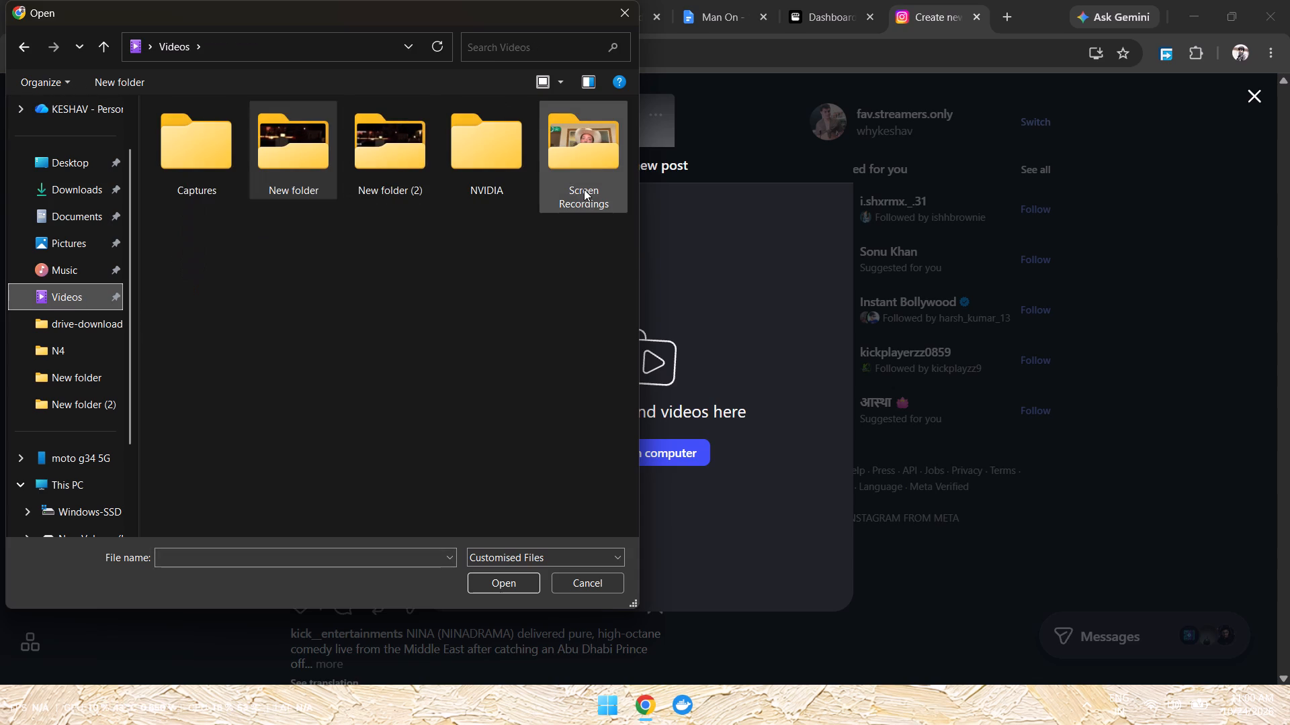
pyautogui.doubleClick(417, 160)
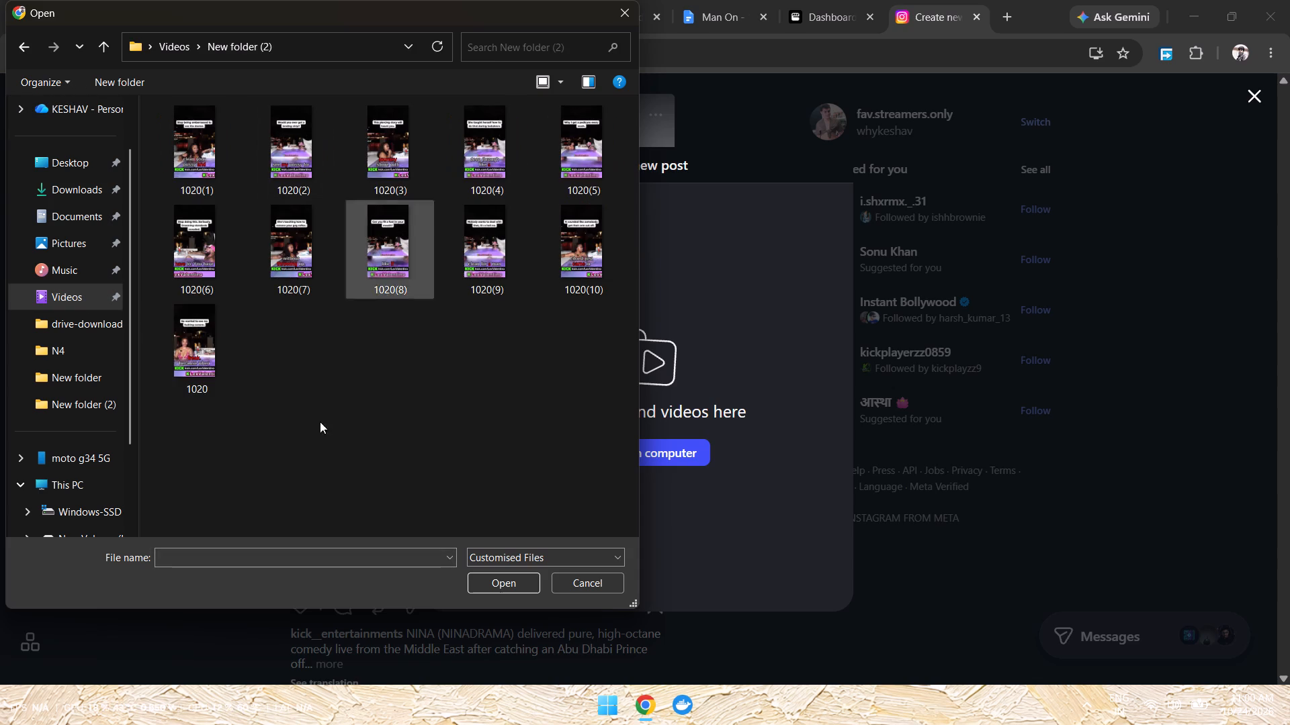
pyautogui.doubleClick(215, 178)
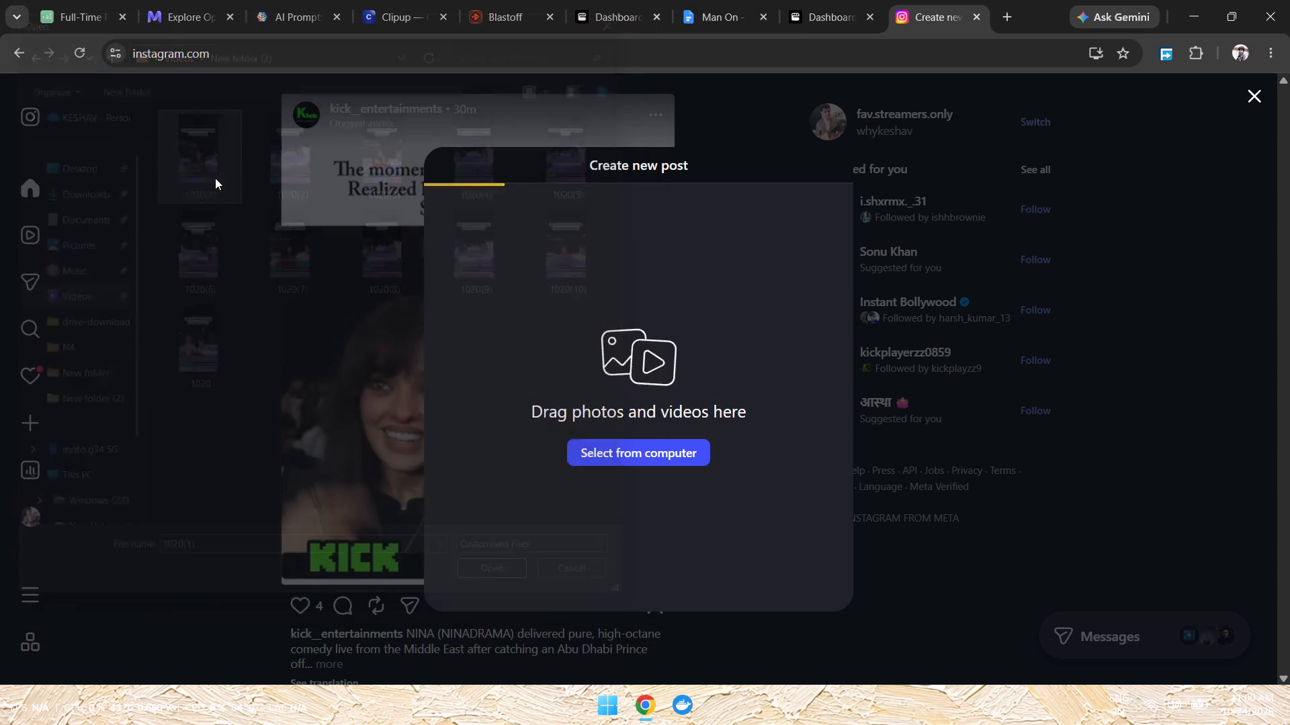
# Crop the video to 9:16 and proceed through the edit stage to the new reel details without changing cover or trim.
pyautogui.click(458, 585)
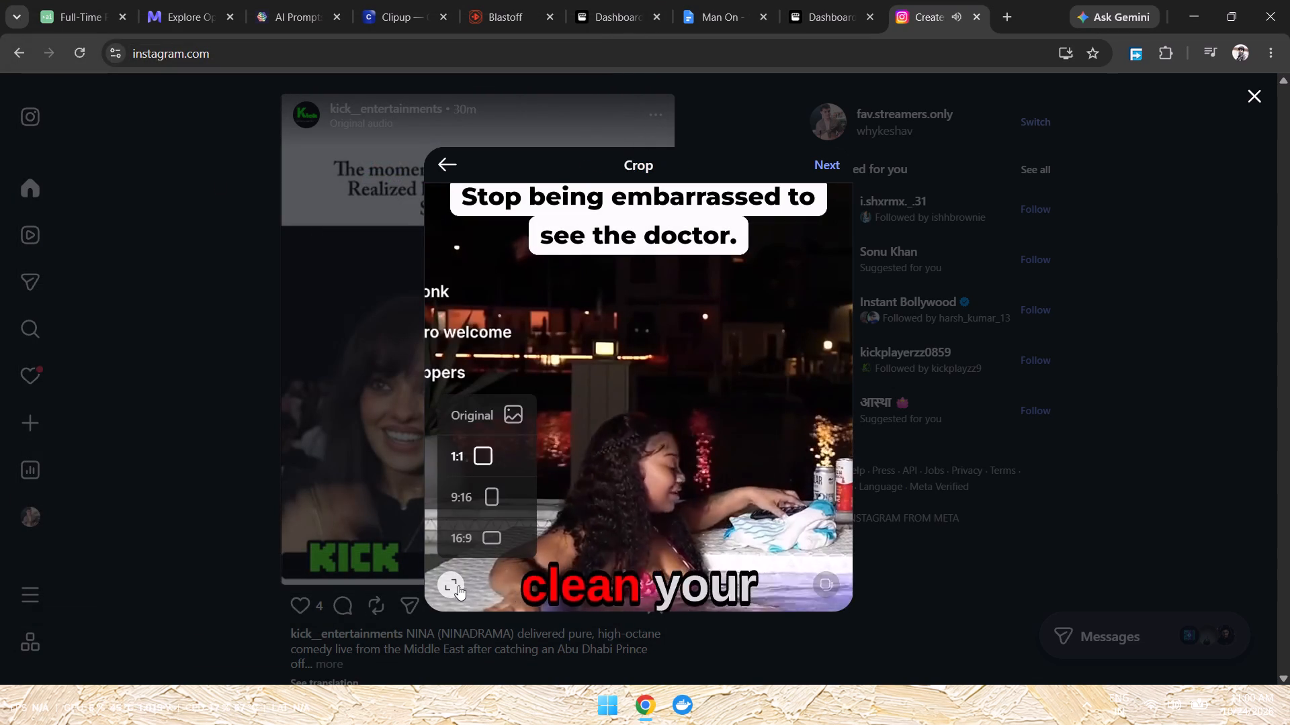
pyautogui.click(478, 502)
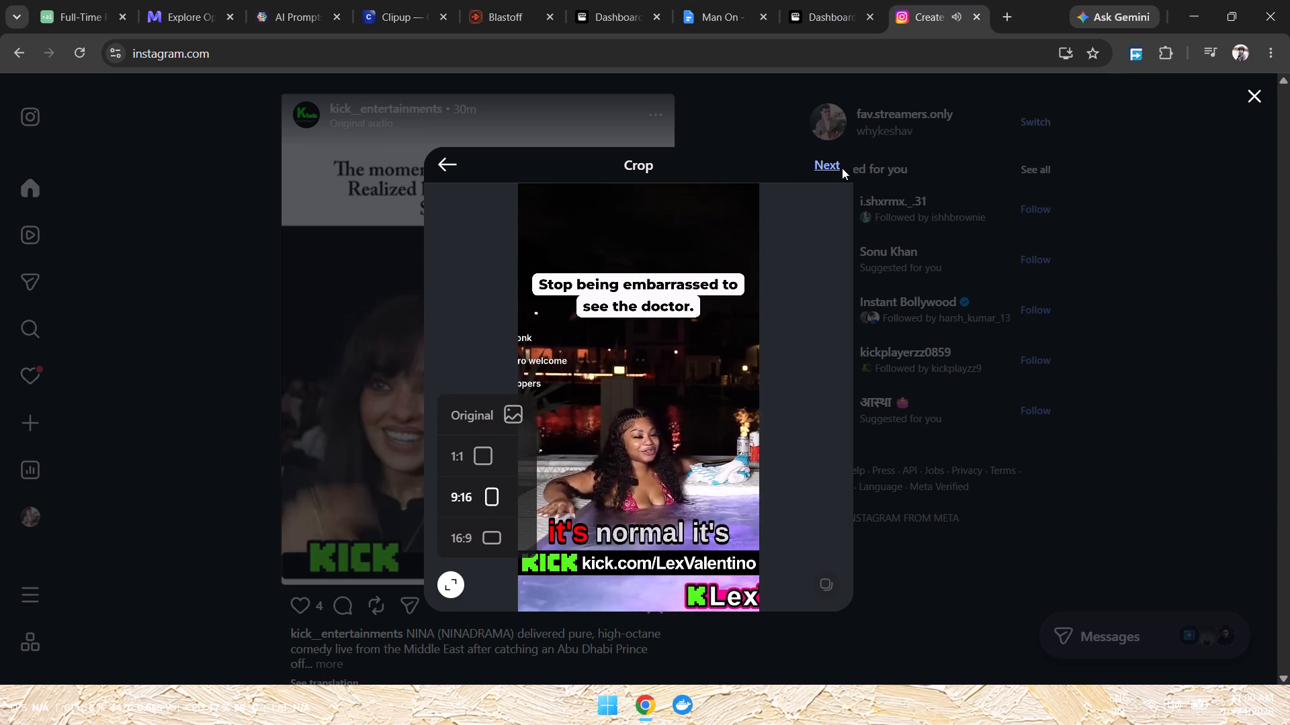
pyautogui.click(841, 168)
pyautogui.click(832, 164)
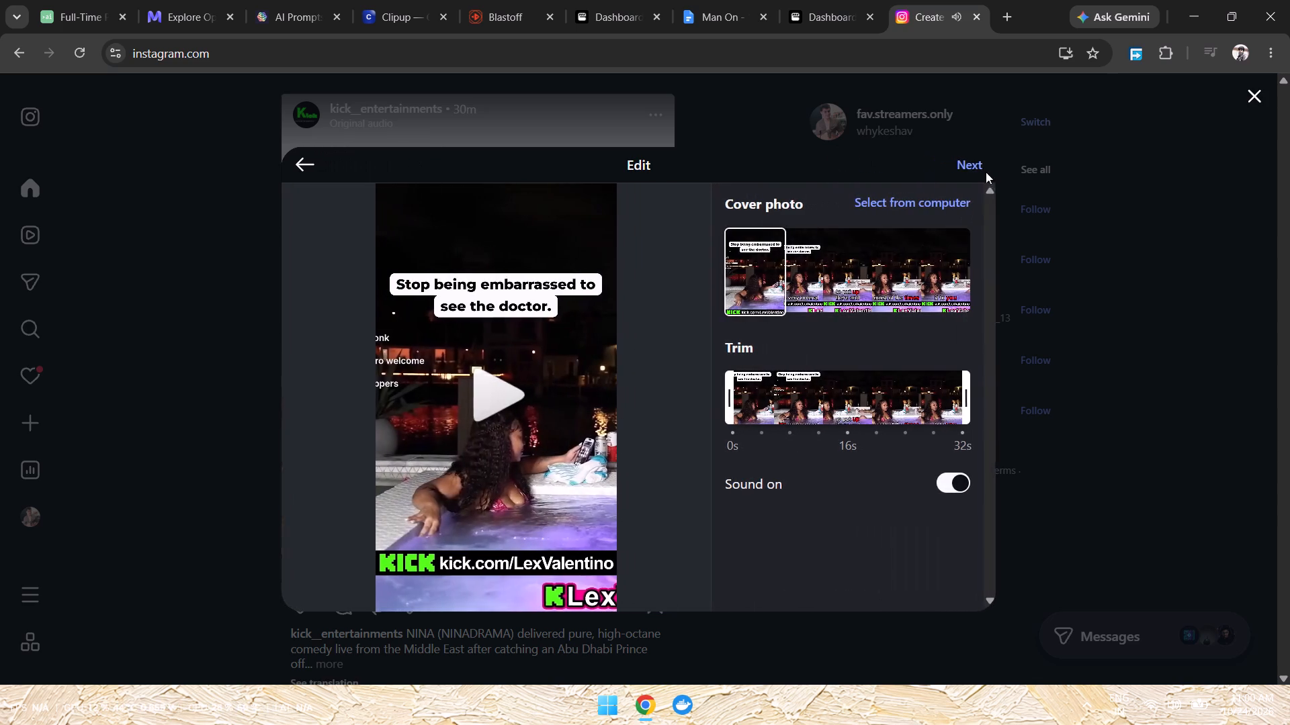
pyautogui.click(969, 164)
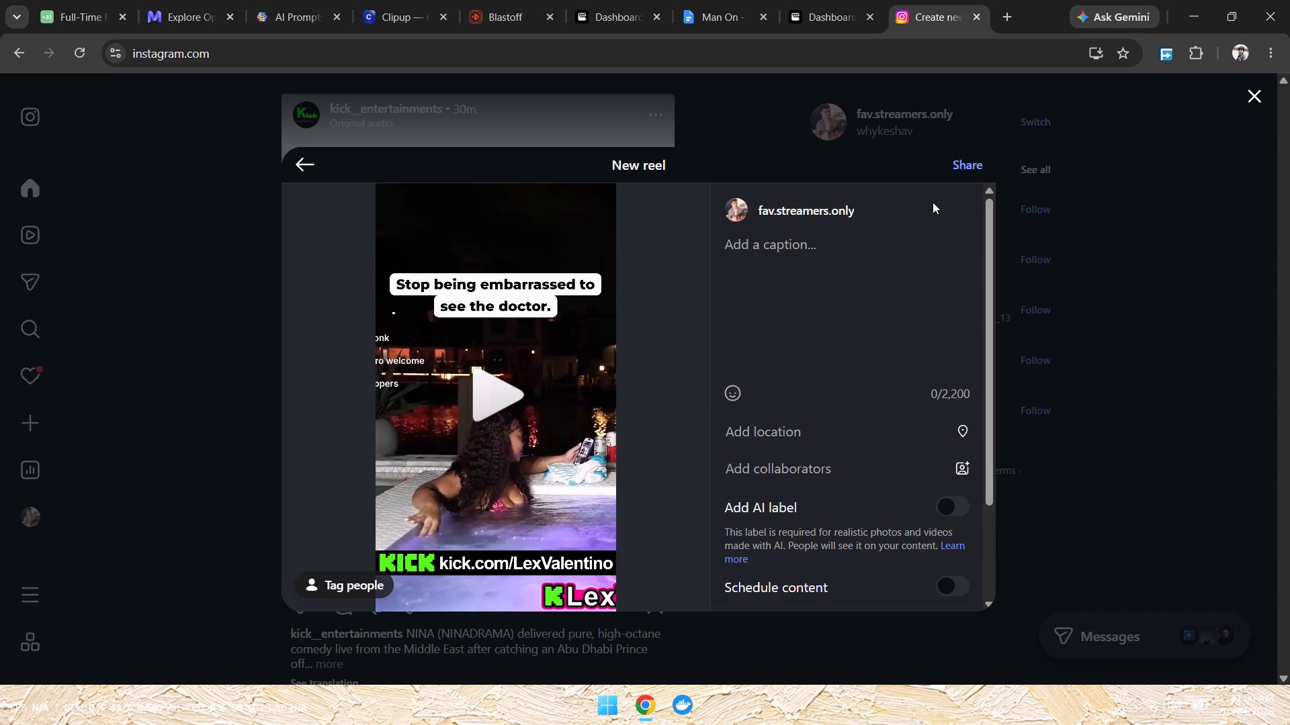
pyautogui.click(800, 257)
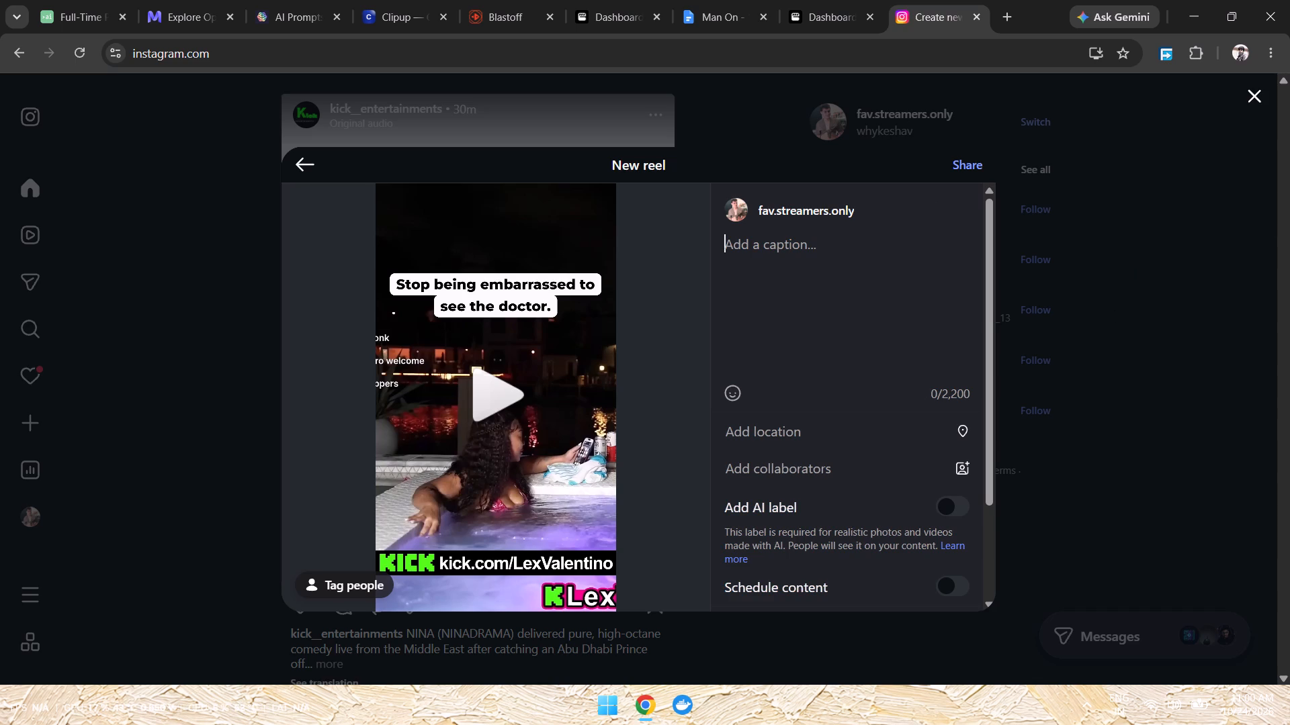
pyautogui.press('super+v')
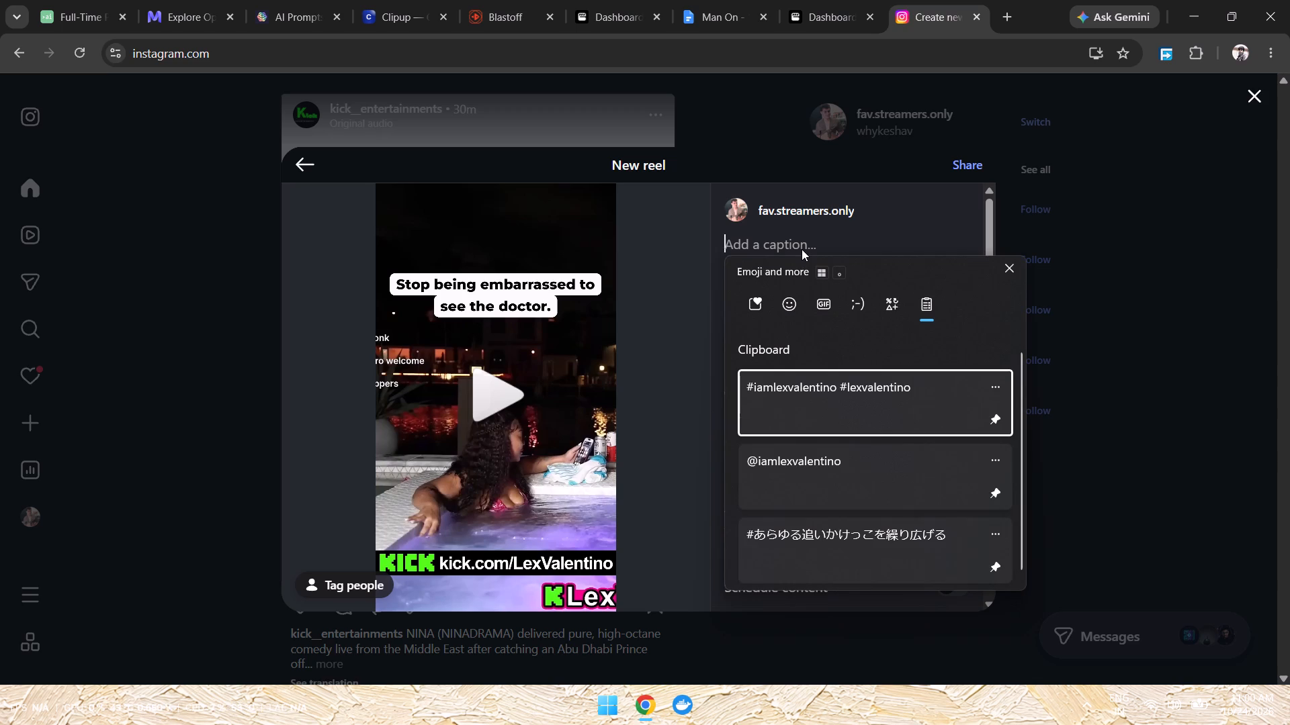
pyautogui.press('Left')
pyautogui.press('Return')
pyautogui.hotkey('ctrl', 'v')
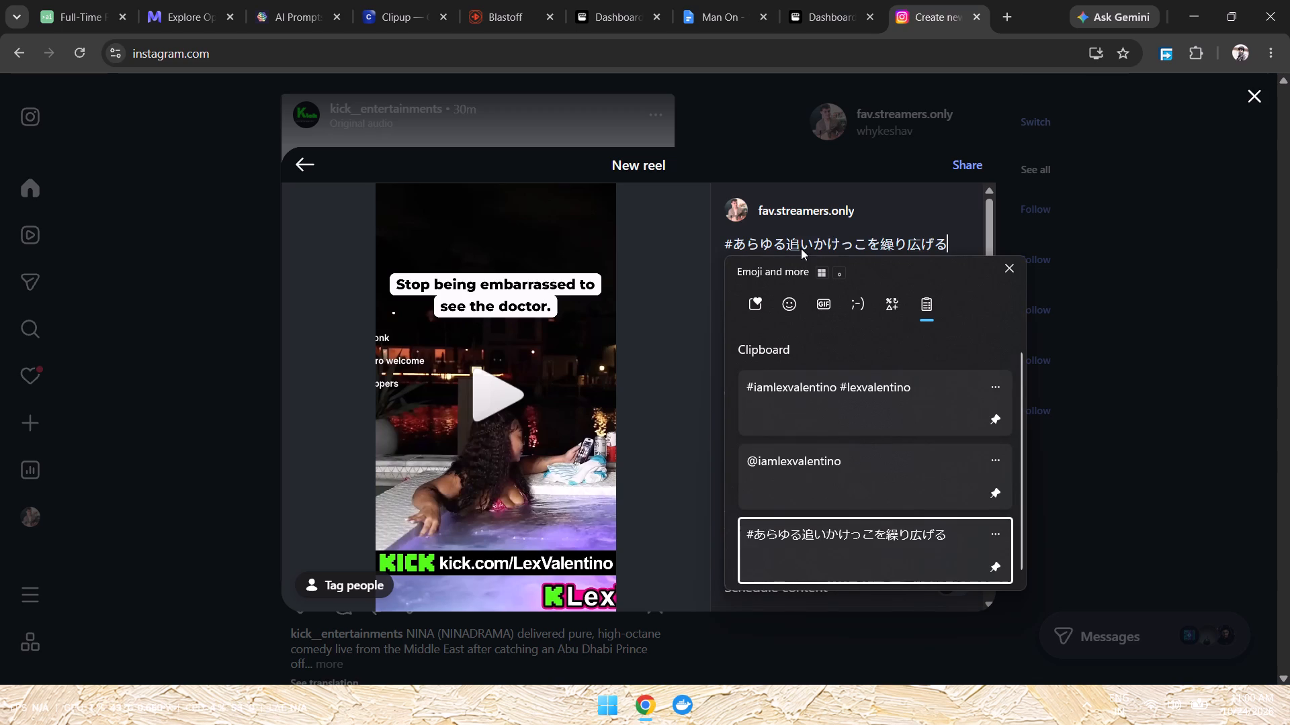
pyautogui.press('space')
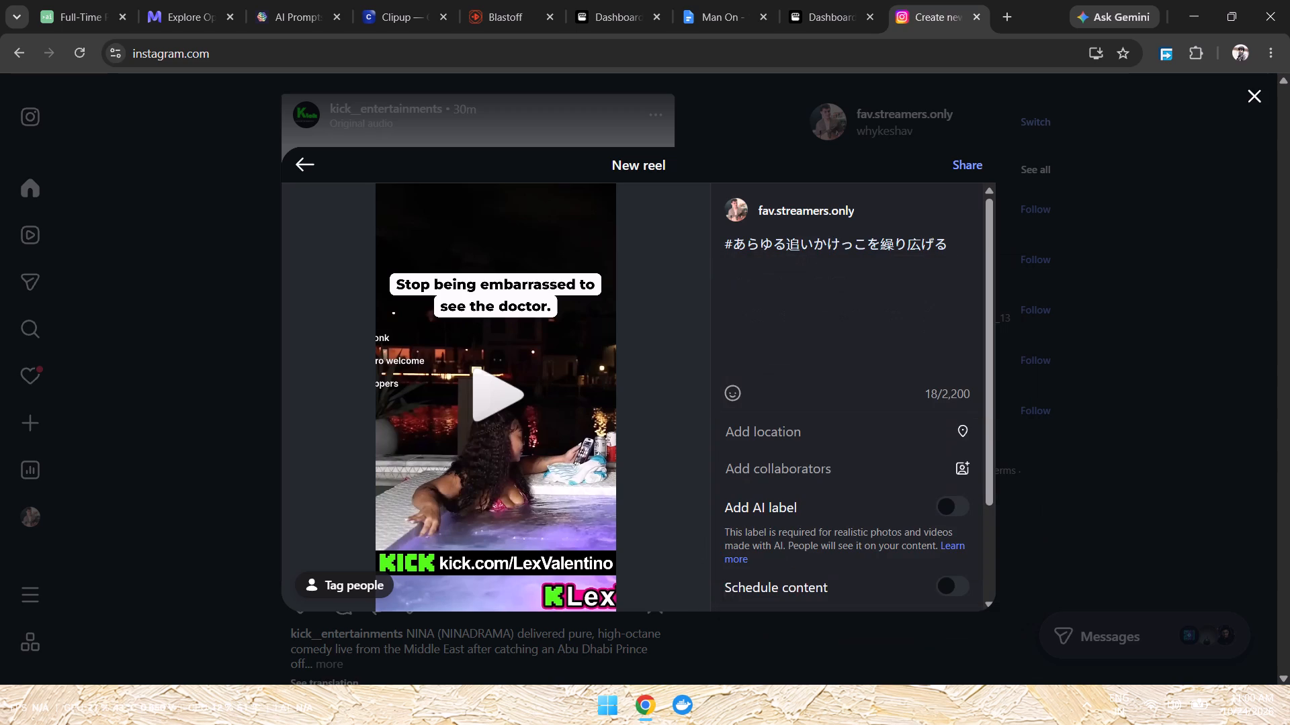
pyautogui.press('super+v')
pyautogui.press('Down')
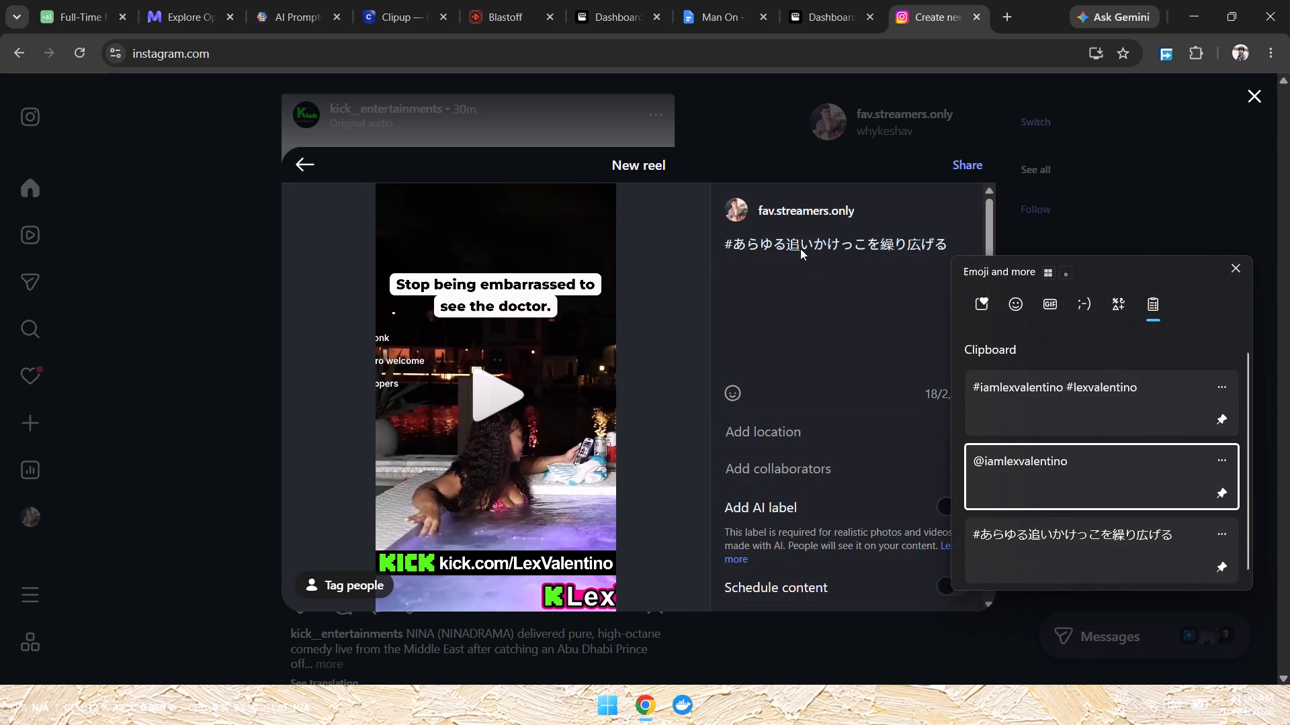
pyautogui.press('Return')
pyautogui.hotkey('ctrl', 'v')
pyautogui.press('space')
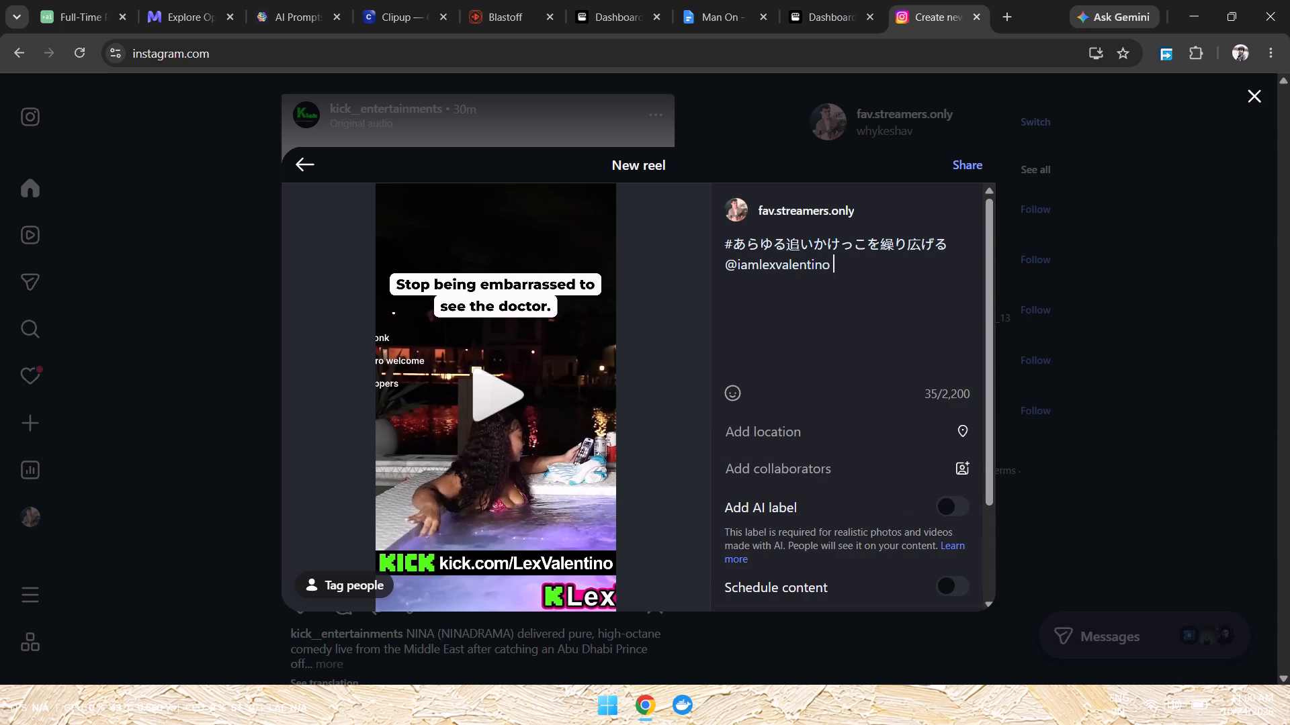
pyautogui.press('super+v')
pyautogui.press('Return')
pyautogui.hotkey('ctrl', 'v')
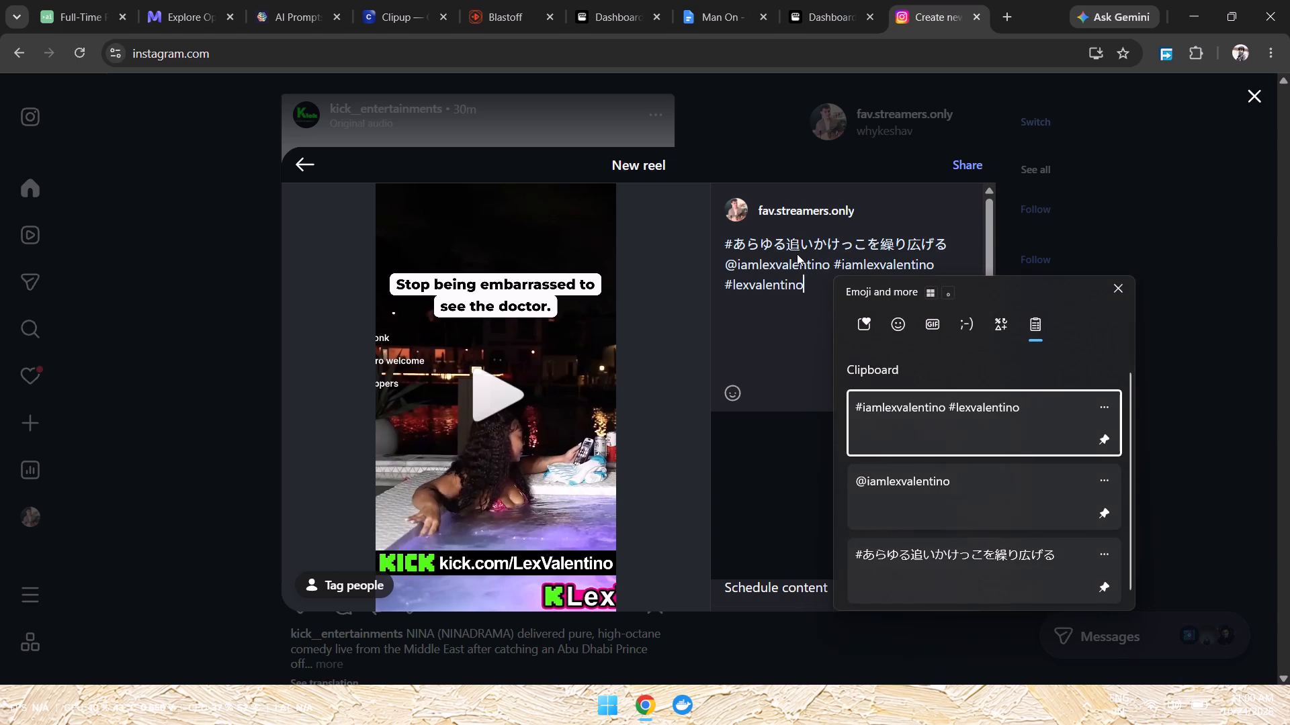
pyautogui.click(966, 164)
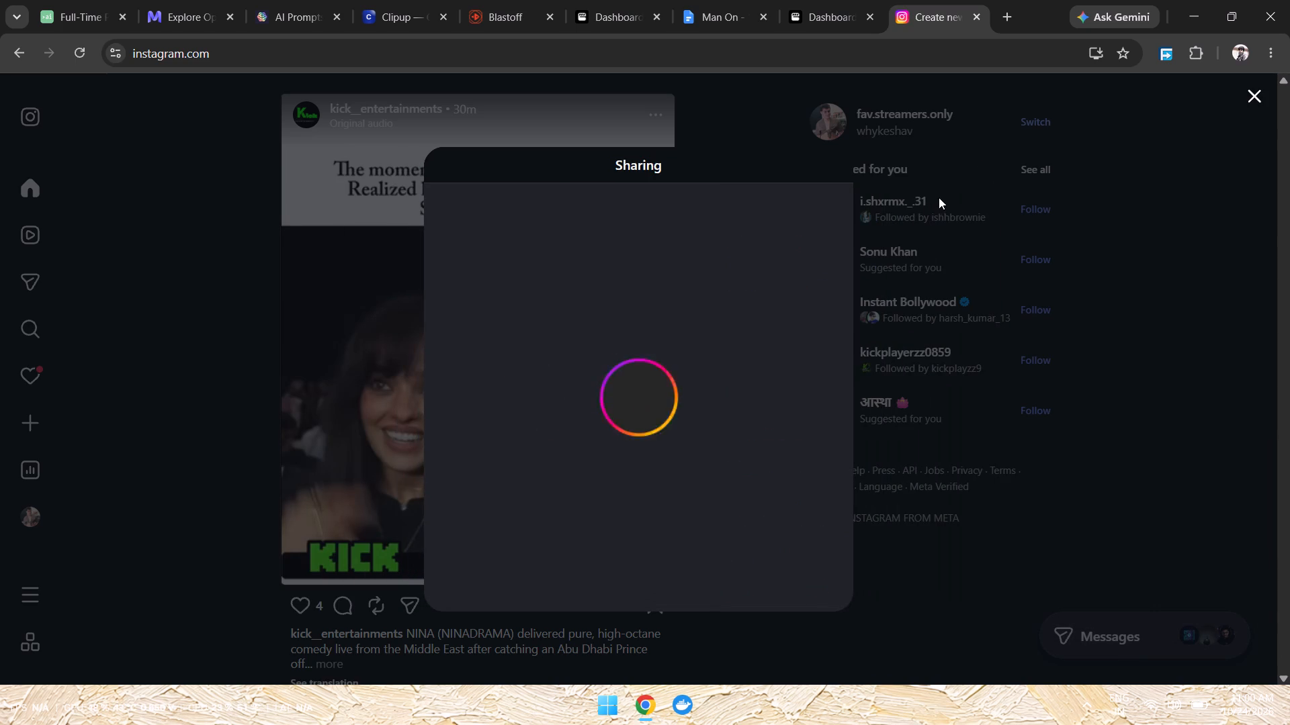
# Open instagram.com in another new tab while the reel is being shared.
pyautogui.click(1006, 17)
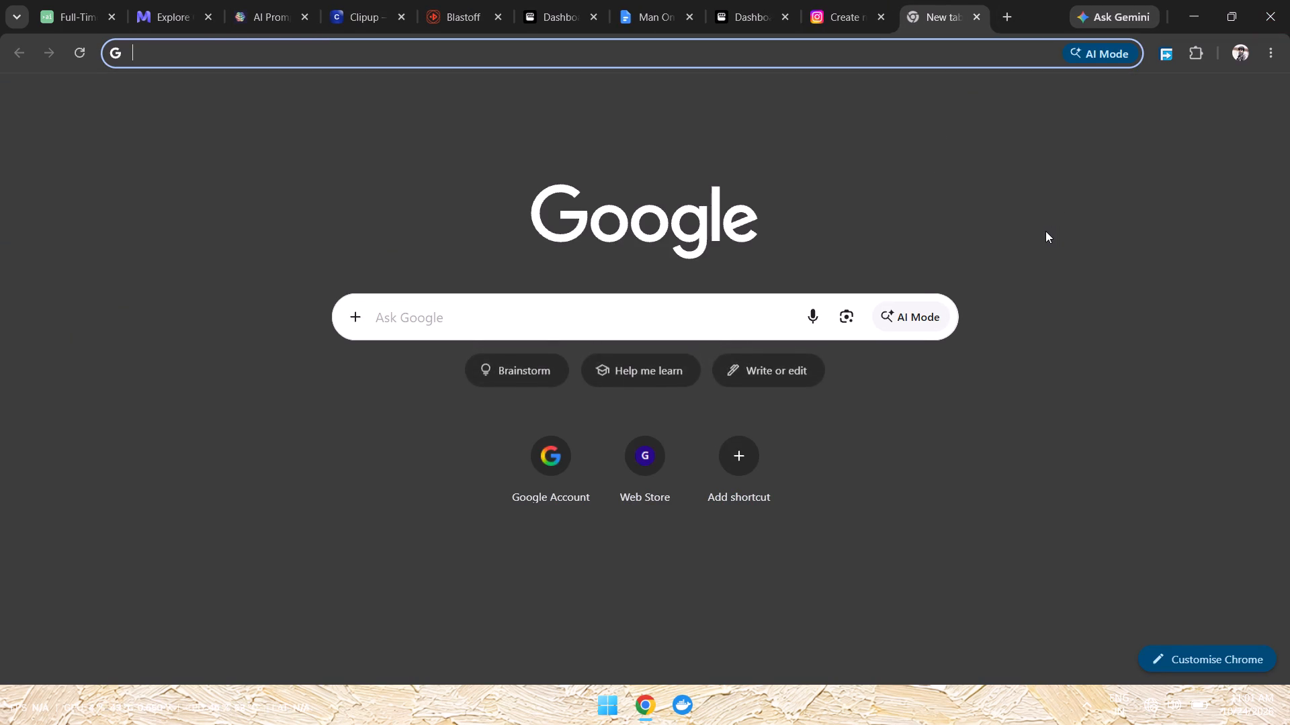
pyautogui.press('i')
pyautogui.press('Return')
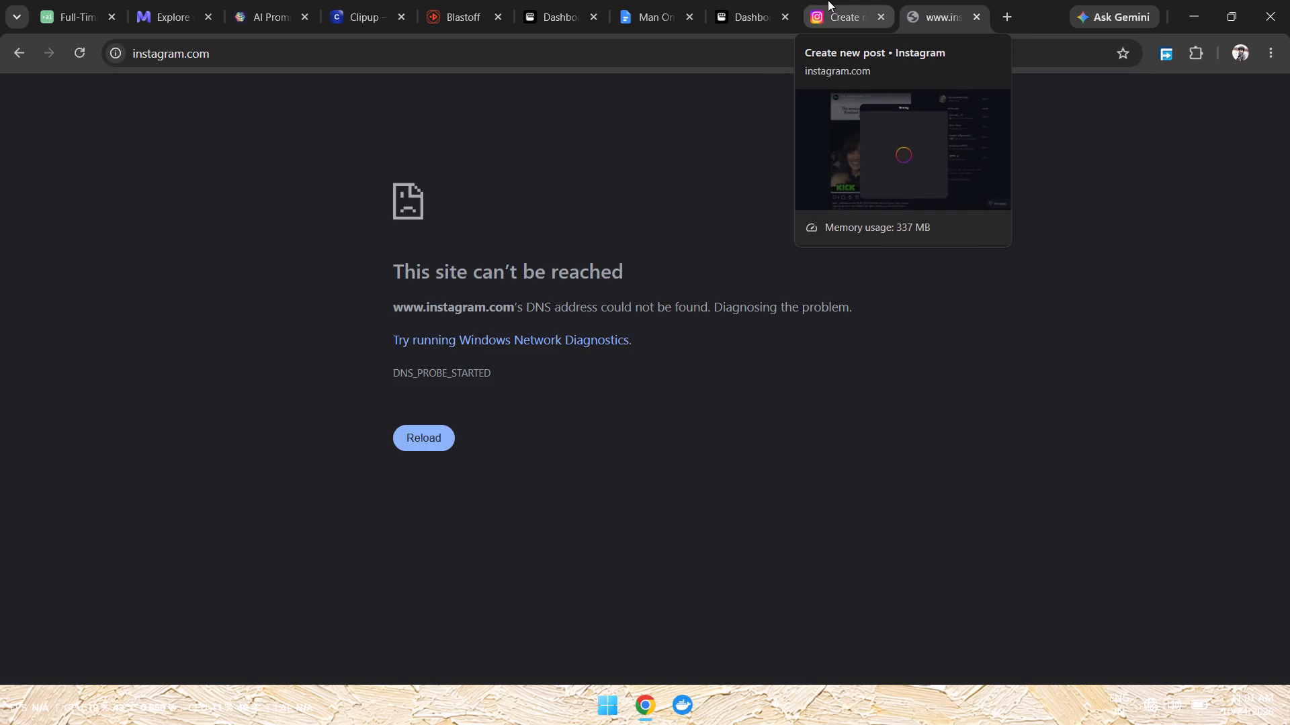
# Minimize Chrome and refresh the Windows desktop twice.
pyautogui.click(1195, 1)
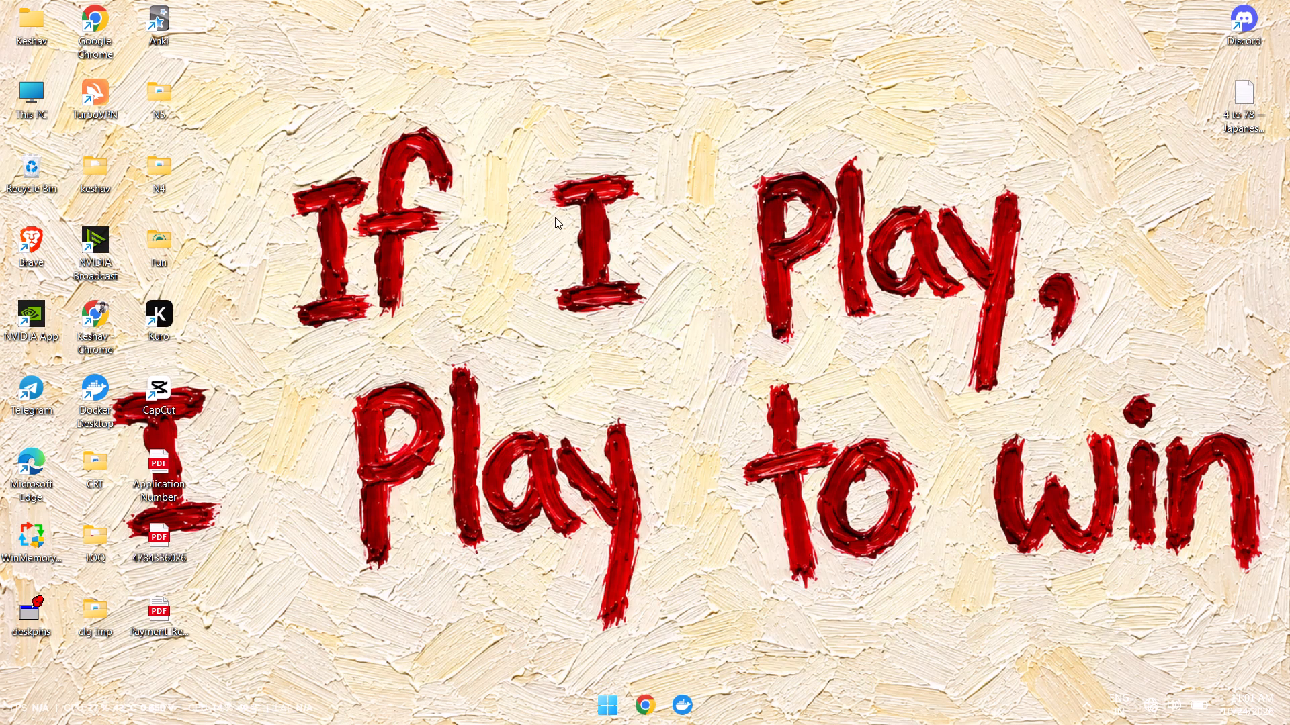
pyautogui.rightClick(555, 217)
pyautogui.click(587, 281)
pyautogui.rightClick(603, 251)
pyautogui.click(622, 320)
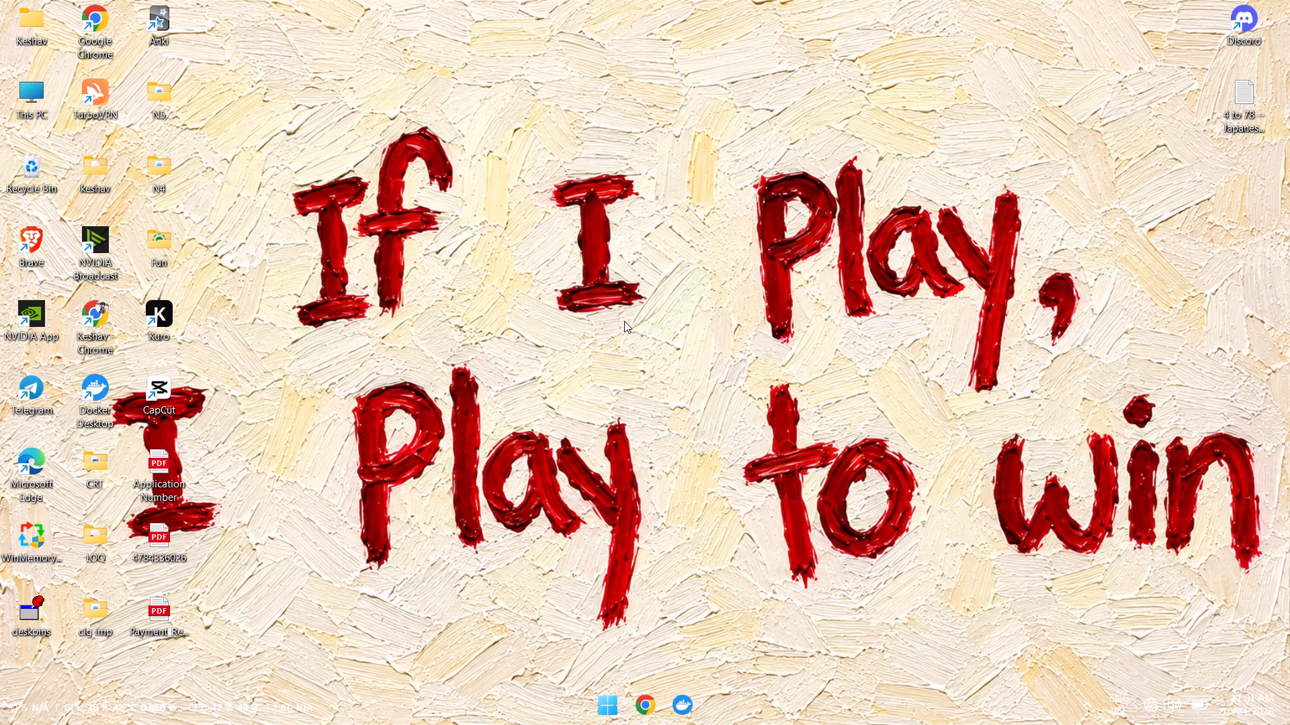